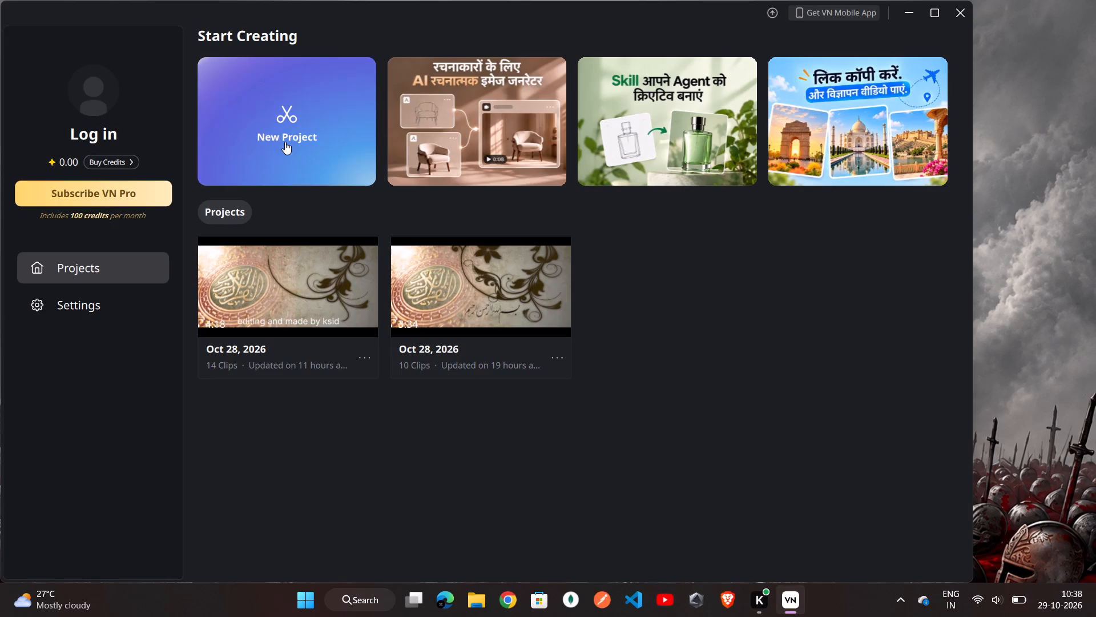
# Create a new video project and maximize the editor window.
pyautogui.click(281, 136)
pyautogui.click(934, 13)
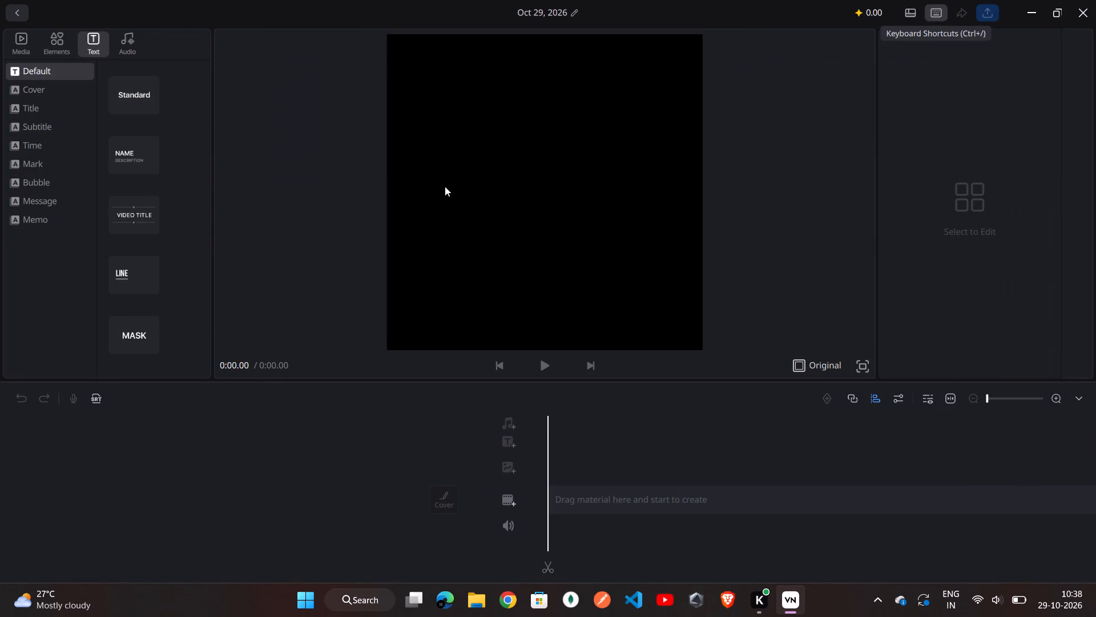
# Start a media import and accept the import tips with Do not show again enabled.
pyautogui.click(23, 43)
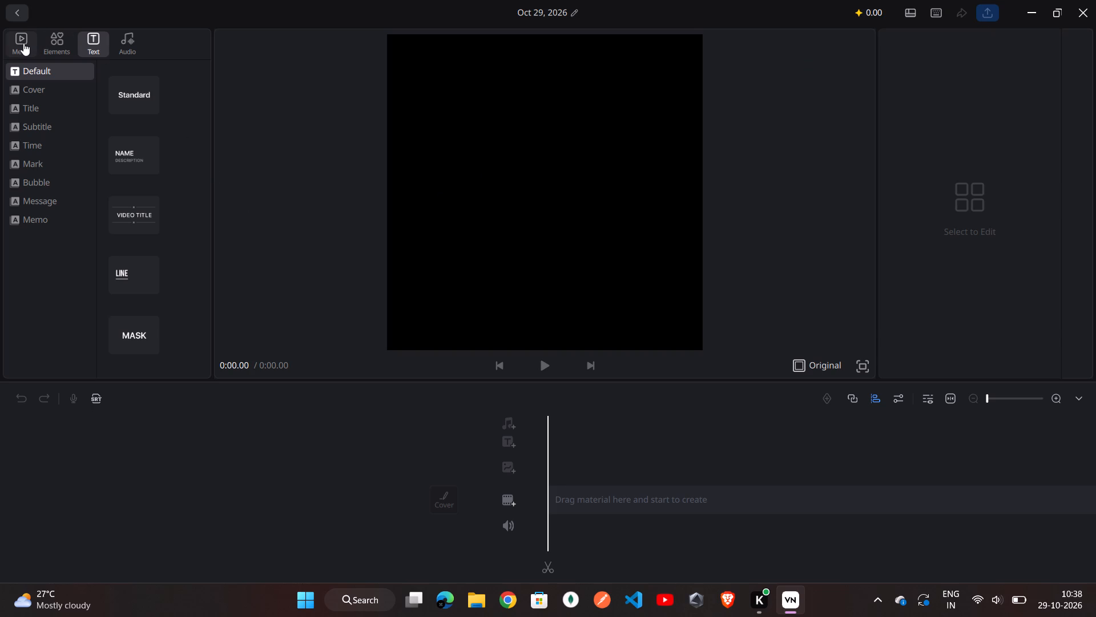
pyautogui.click(132, 70)
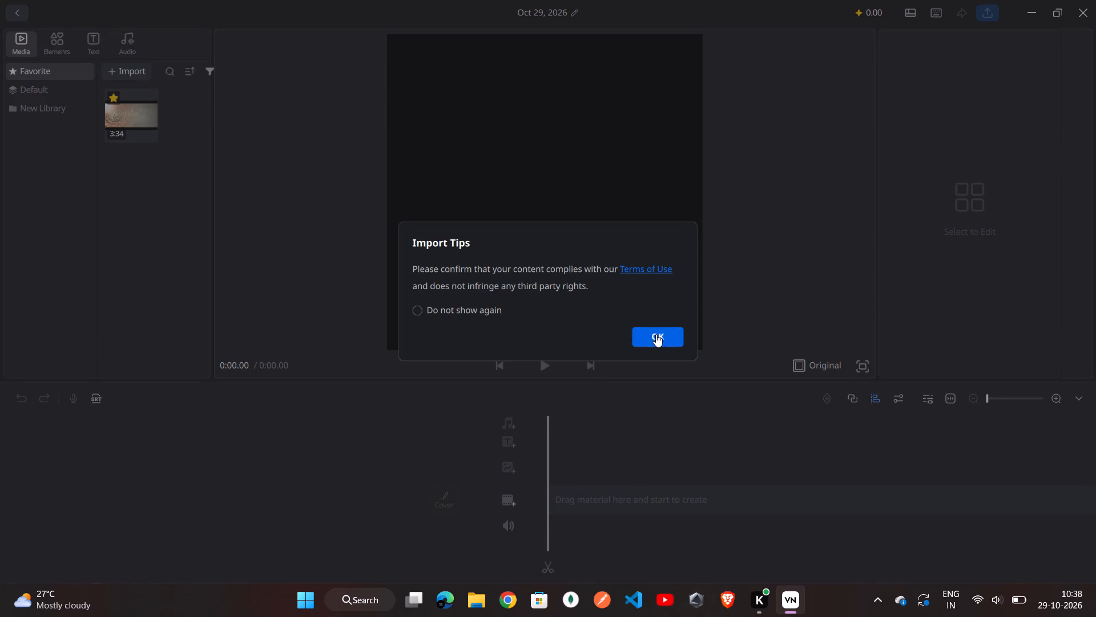
pyautogui.click(490, 315)
pyautogui.click(650, 330)
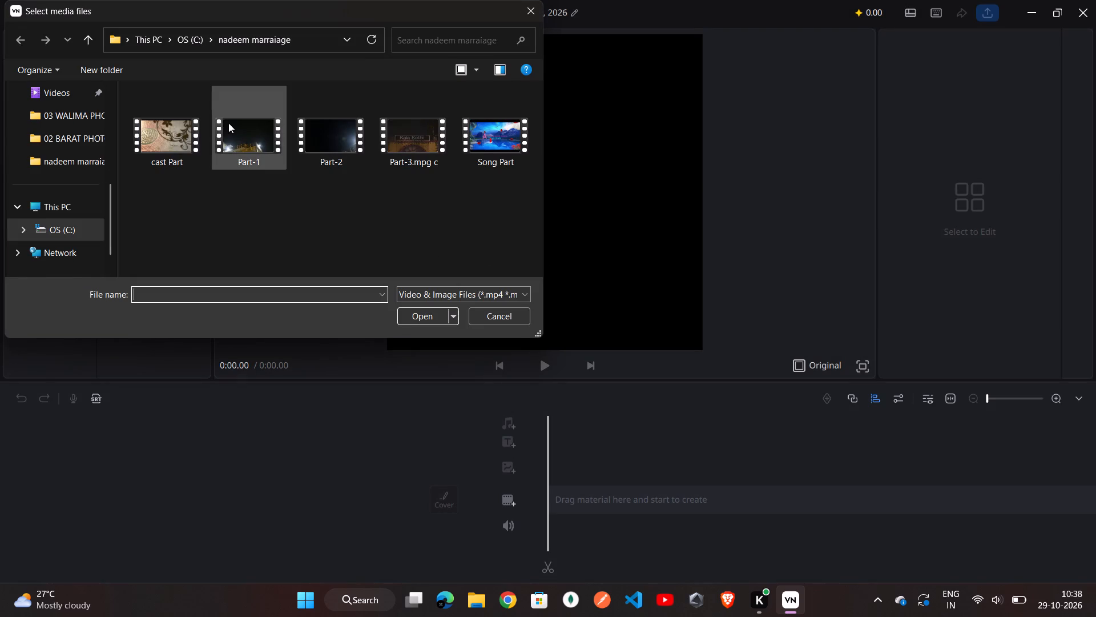
# Import the liwethmc, cazacraft30 and Klickpin DIY Gift Ideas videos from the Downloads folder.
pyautogui.scroll(4, 66, 130)
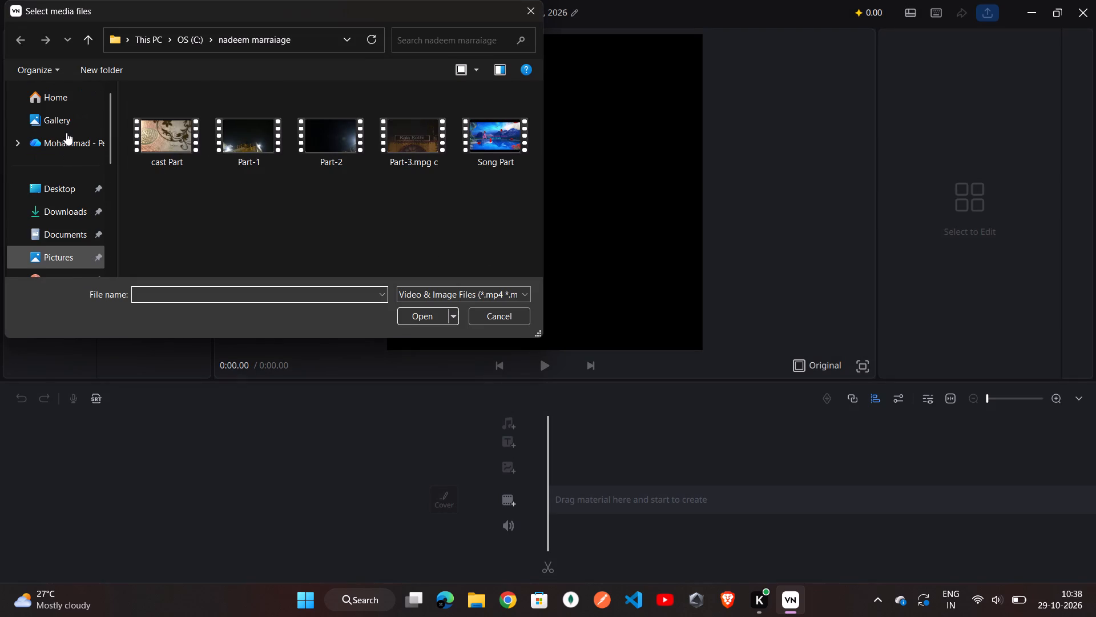
pyautogui.click(66, 213)
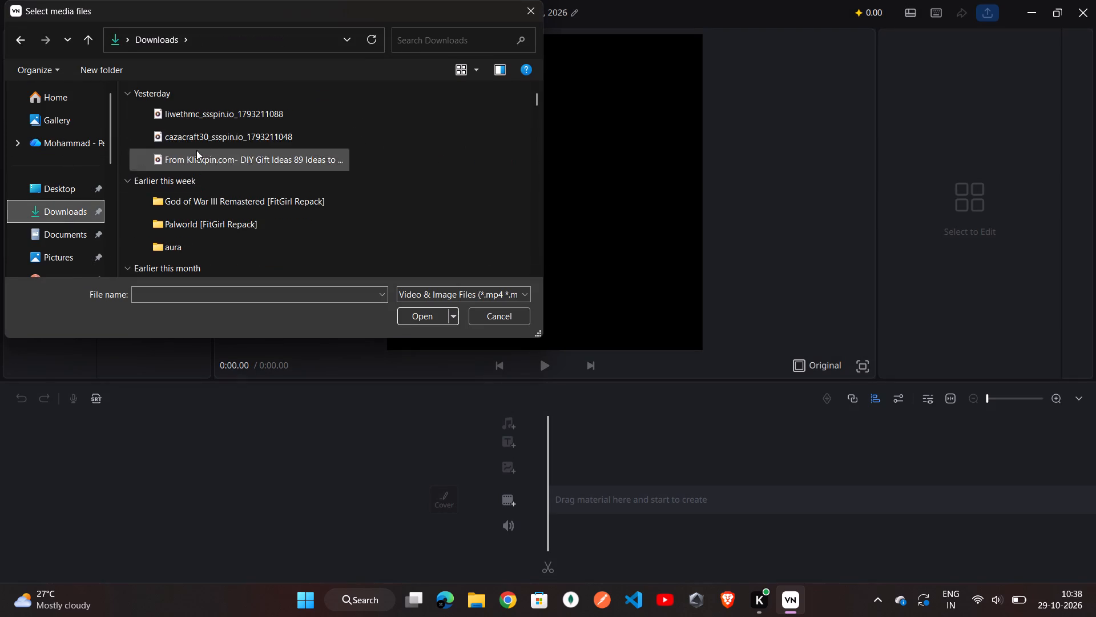
pyautogui.keyDown('ctrl'); pyautogui.click(256, 165); pyautogui.keyUp('ctrl')
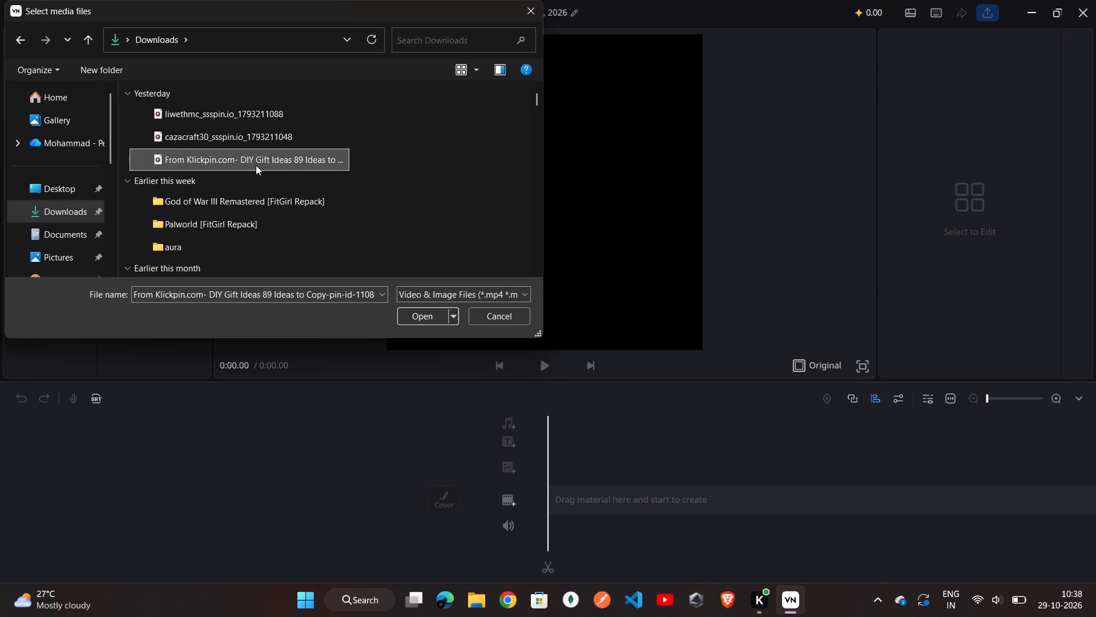
pyautogui.click(259, 146)
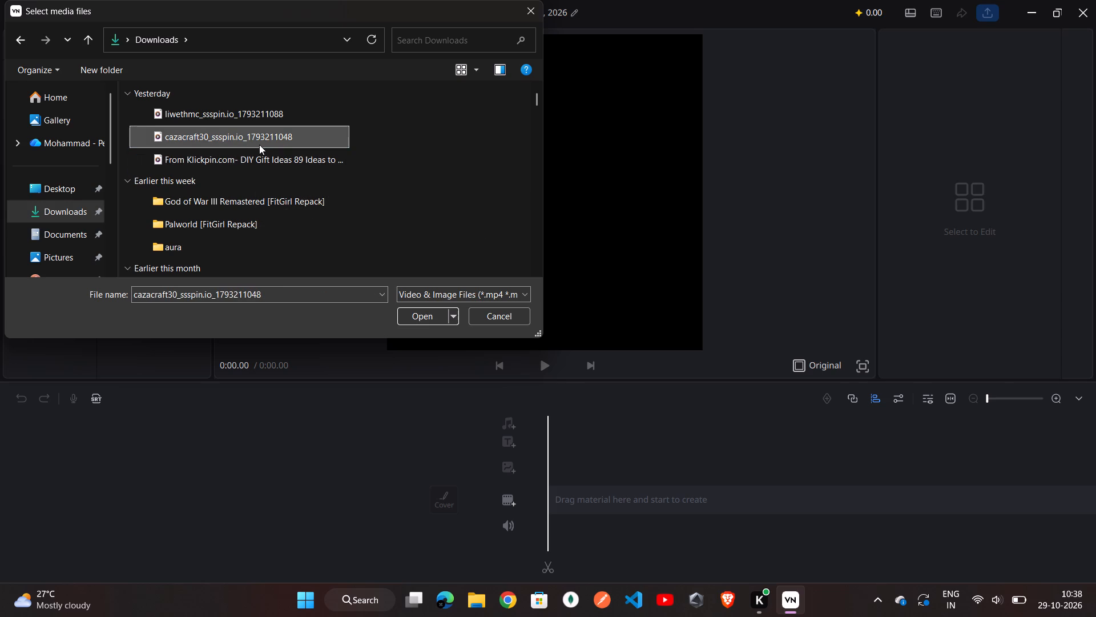
pyautogui.keyDown('ctrl'); pyautogui.click(264, 160); pyautogui.keyUp('ctrl')
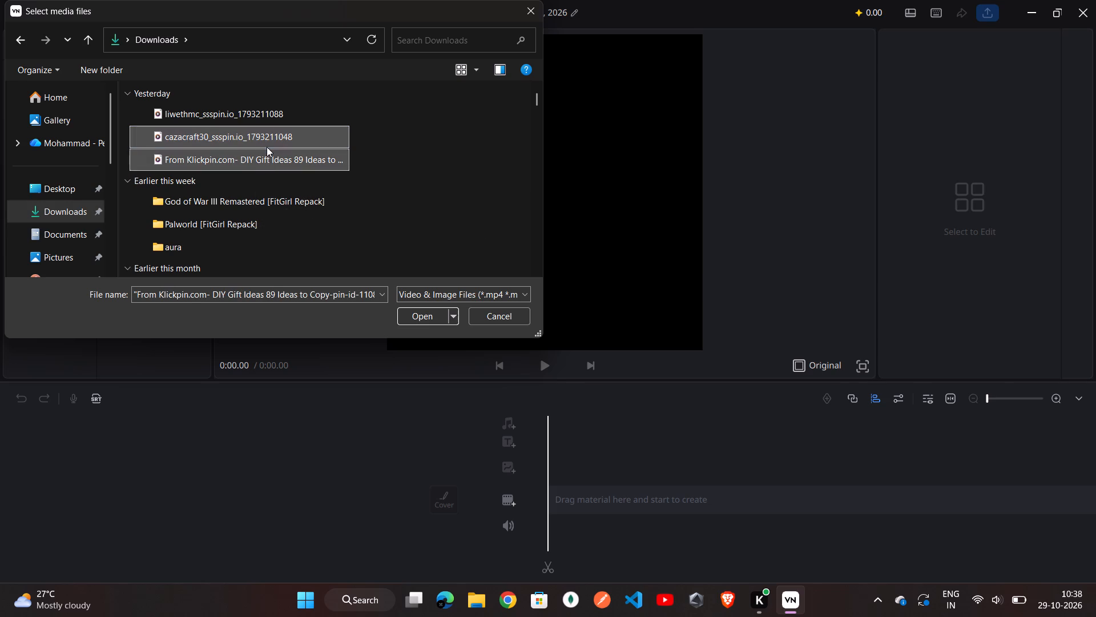
pyautogui.keyDown('ctrl'); pyautogui.click(267, 147); pyautogui.keyUp('ctrl')
pyautogui.keyDown('ctrl'); pyautogui.click(267, 133); pyautogui.keyUp('ctrl')
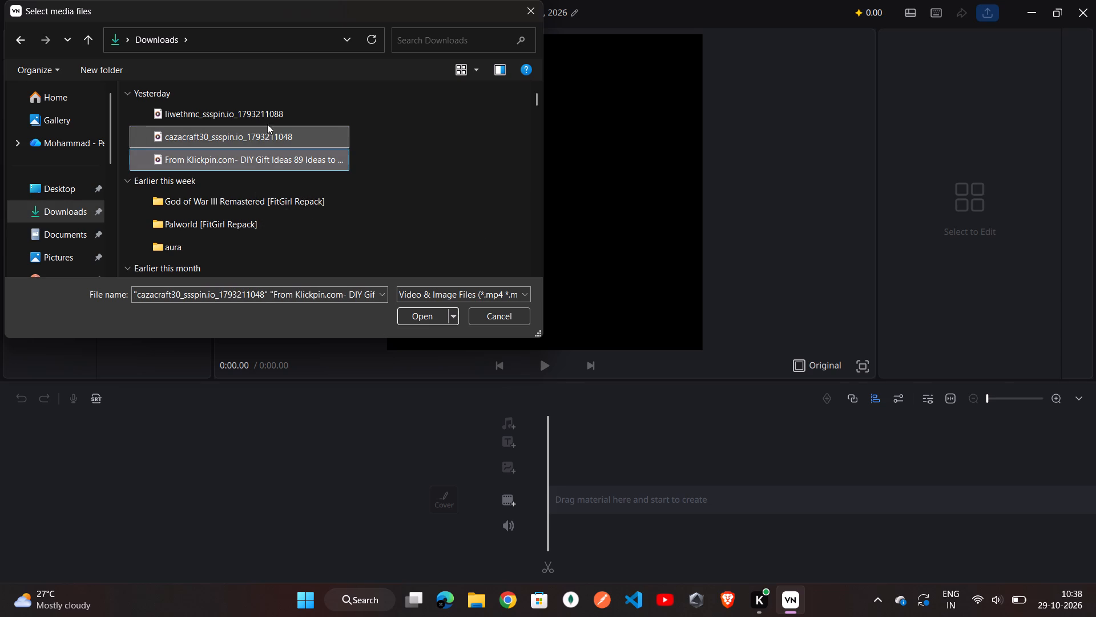
pyautogui.keyDown('ctrl'); pyautogui.click(267, 119); pyautogui.keyUp('ctrl')
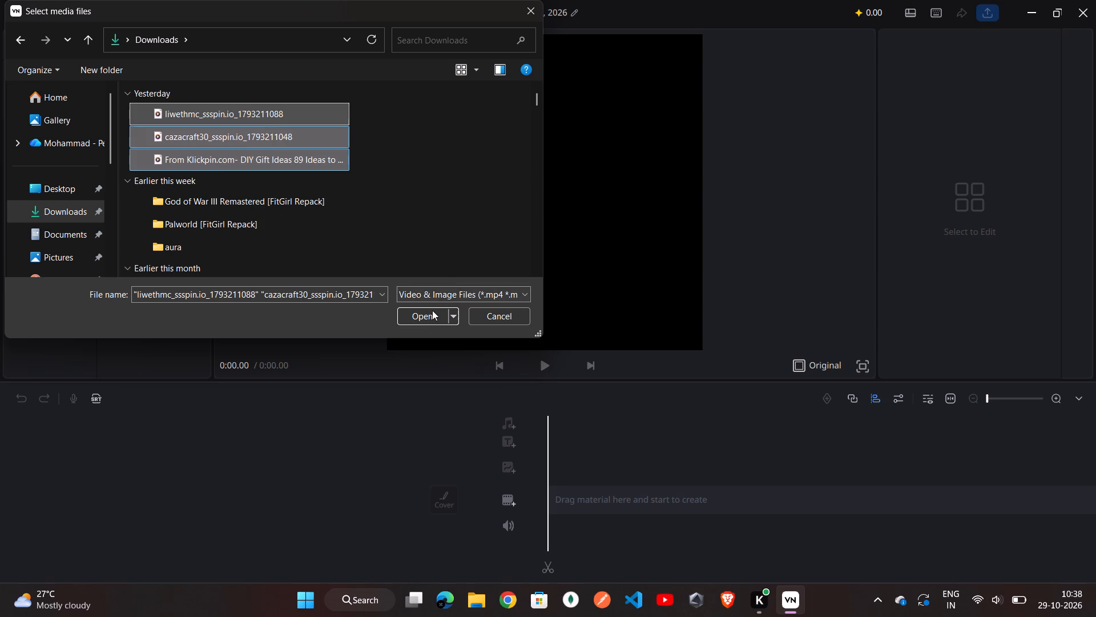
pyautogui.click(432, 319)
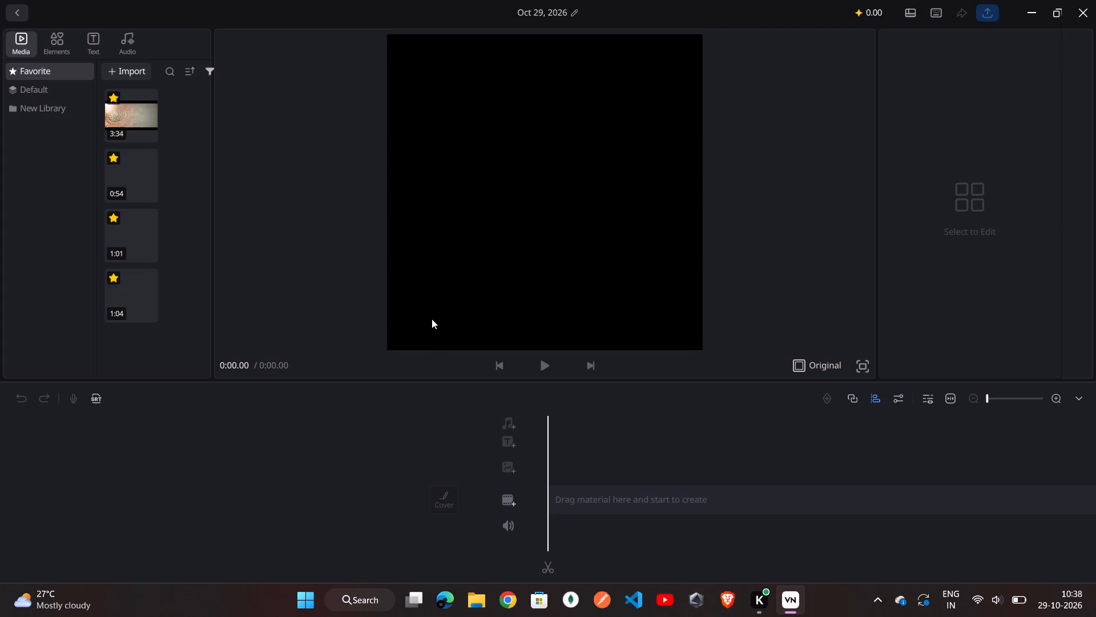
# Place the 1:04 video at the start of the main track and preview its opening seconds.
pyautogui.moveTo(123, 301); pyautogui.dragTo(579, 492)
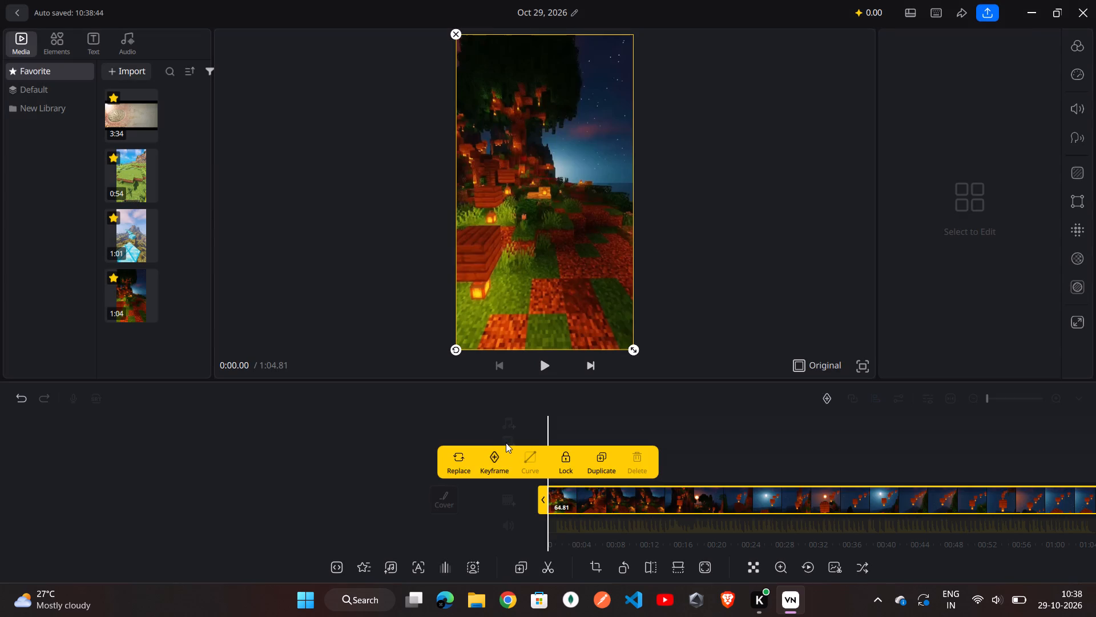
pyautogui.click(541, 366)
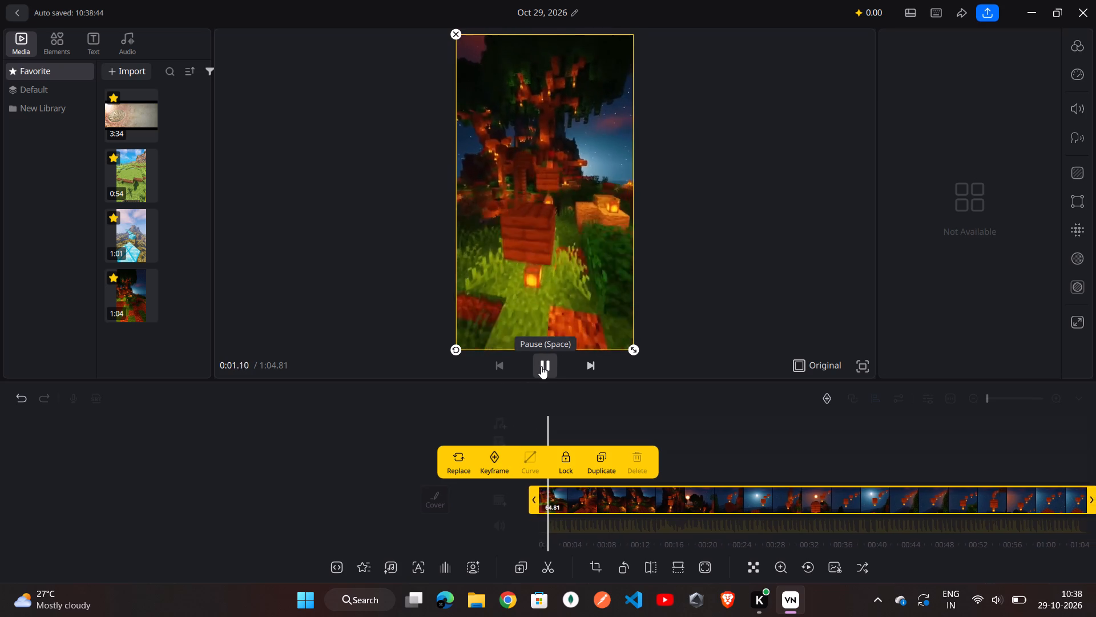
pyautogui.click(541, 366)
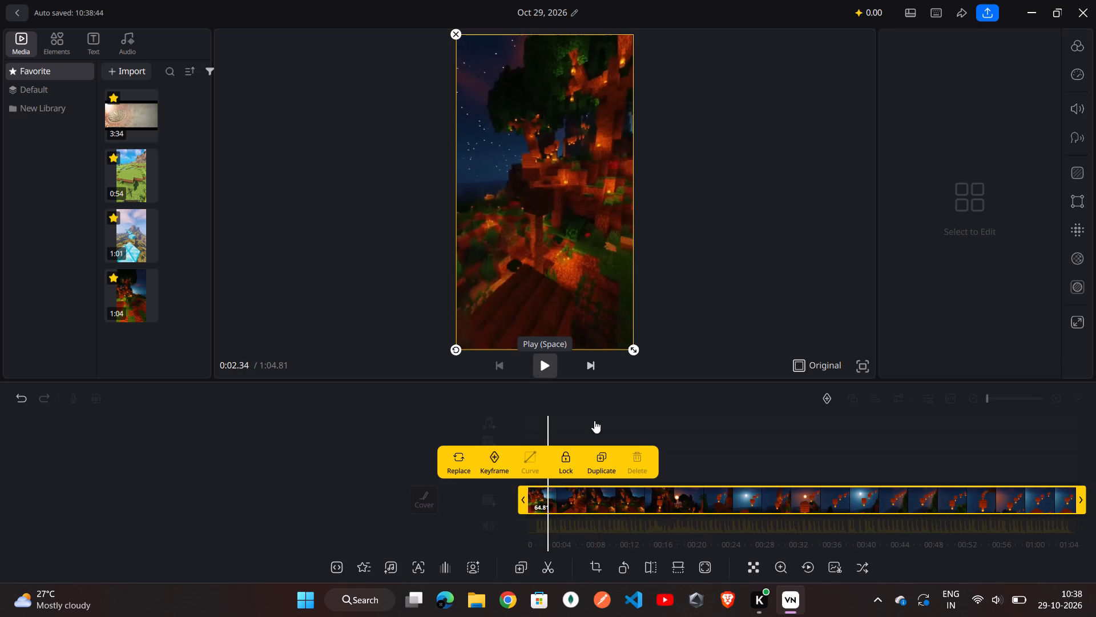
pyautogui.moveTo(663, 428); pyautogui.dragTo(771, 436)
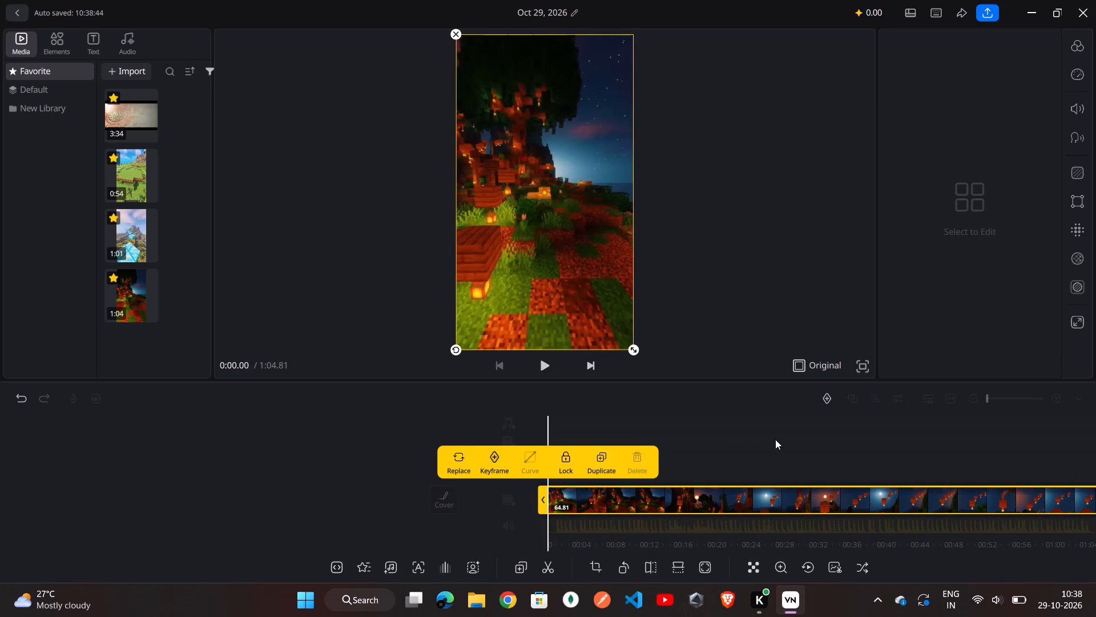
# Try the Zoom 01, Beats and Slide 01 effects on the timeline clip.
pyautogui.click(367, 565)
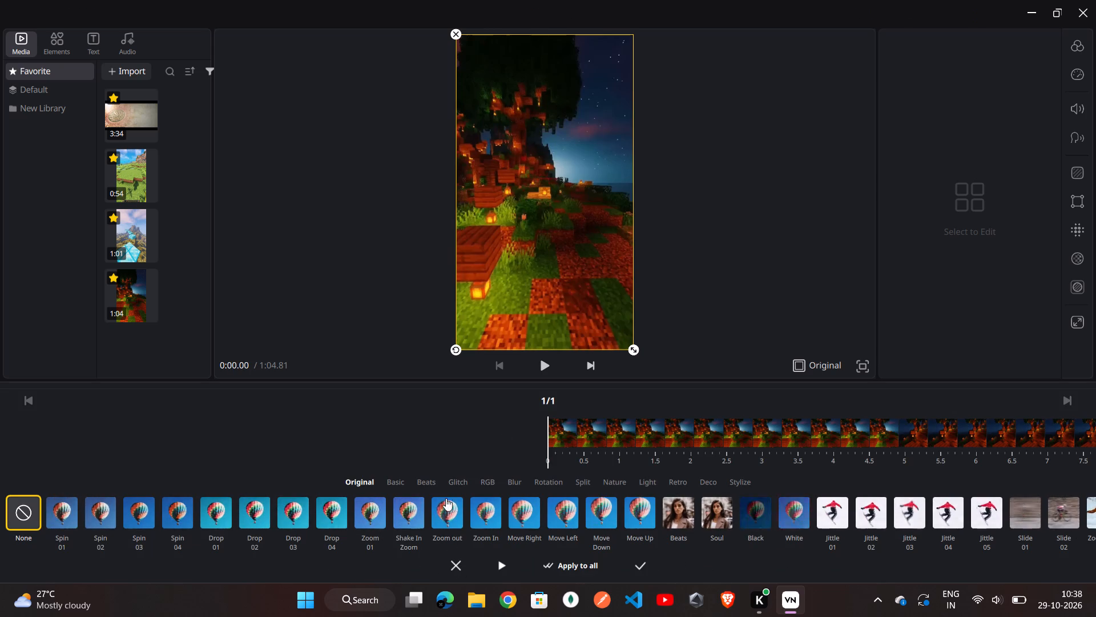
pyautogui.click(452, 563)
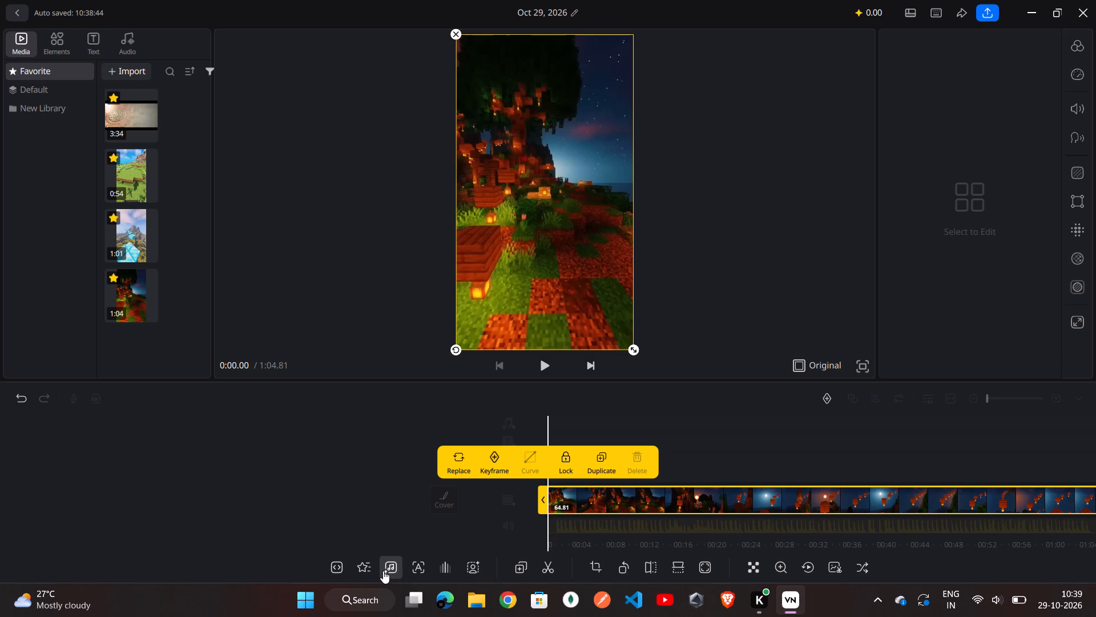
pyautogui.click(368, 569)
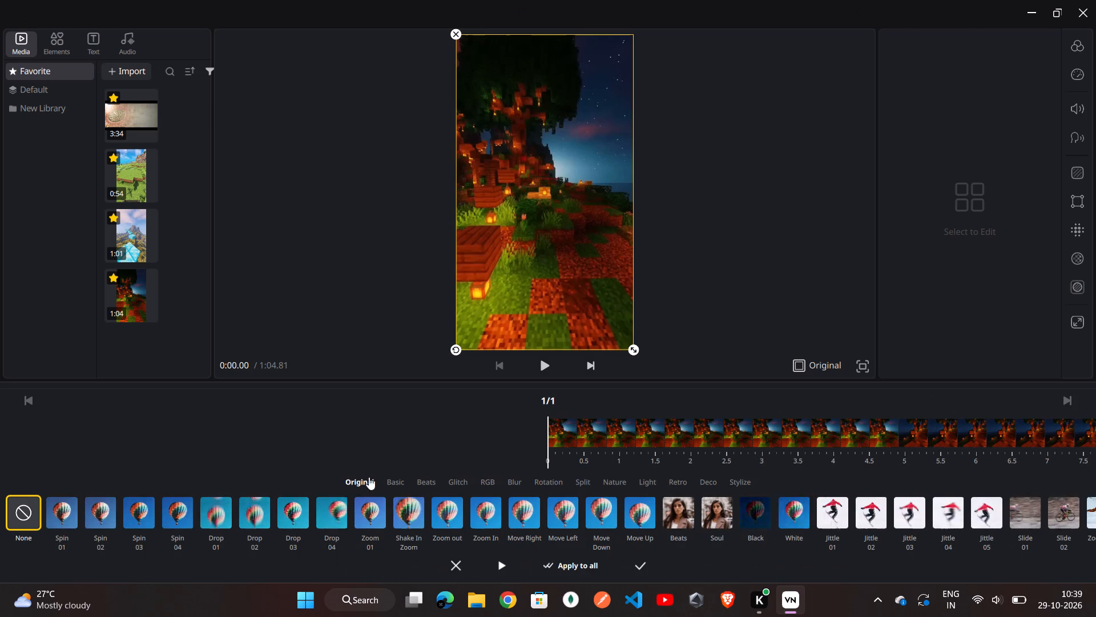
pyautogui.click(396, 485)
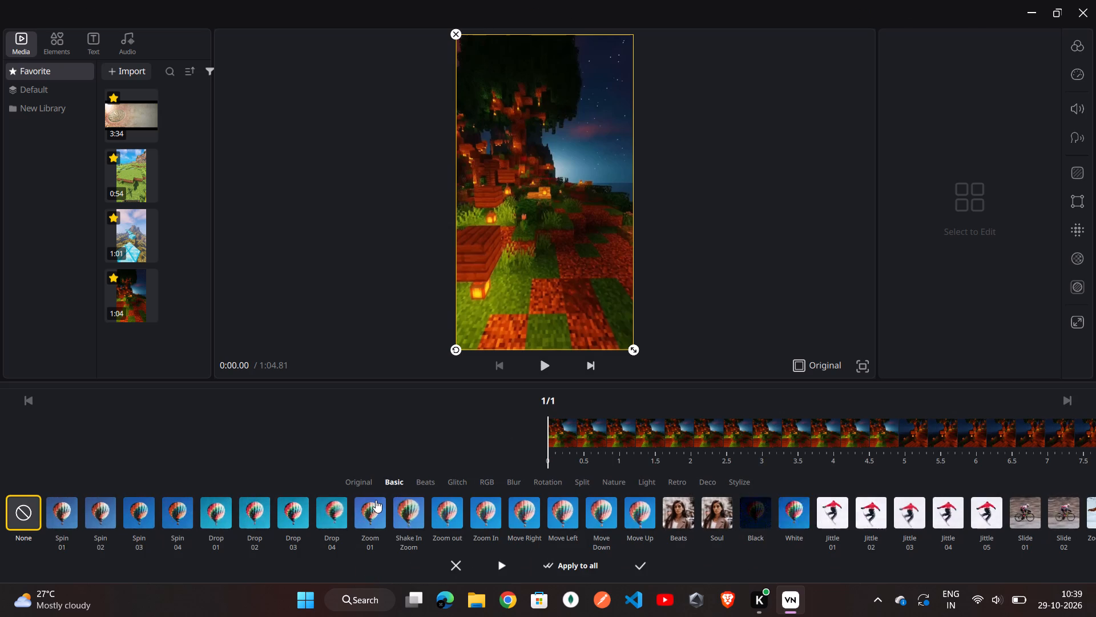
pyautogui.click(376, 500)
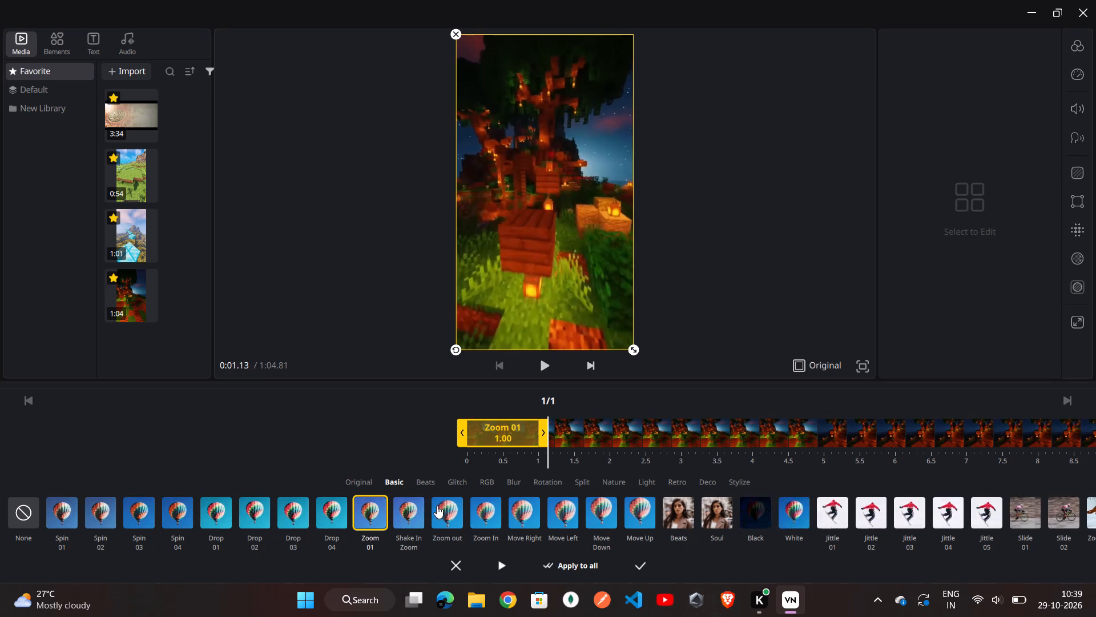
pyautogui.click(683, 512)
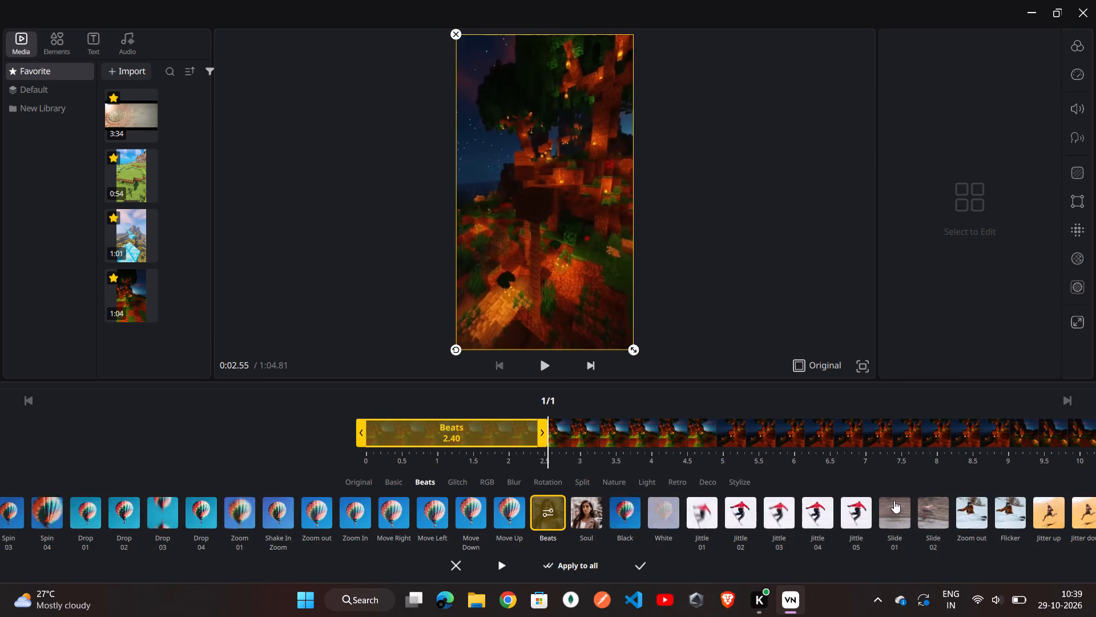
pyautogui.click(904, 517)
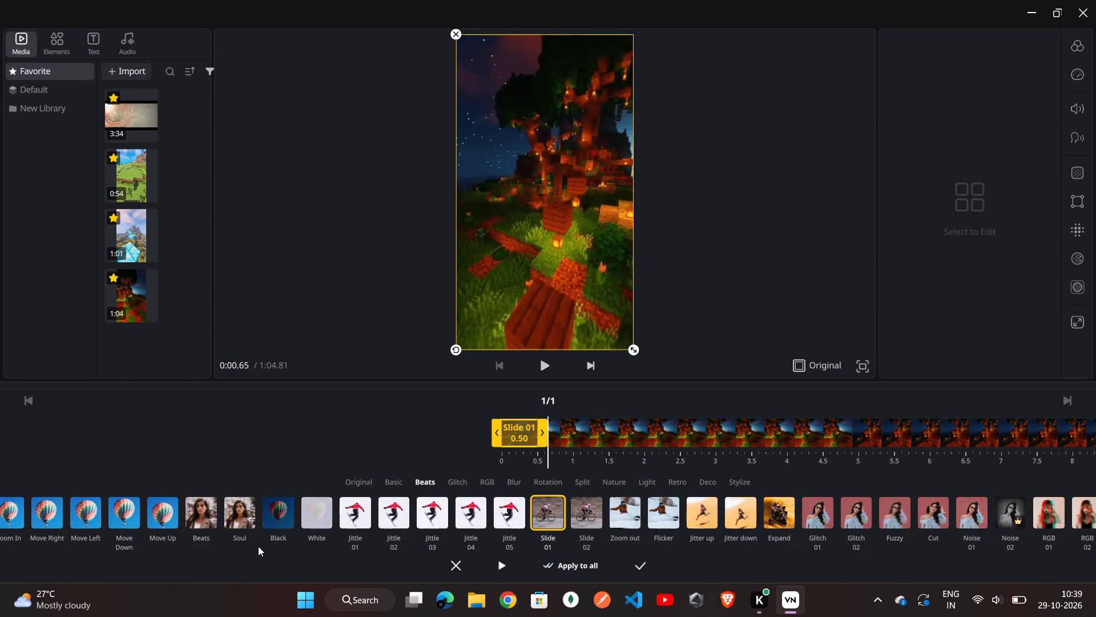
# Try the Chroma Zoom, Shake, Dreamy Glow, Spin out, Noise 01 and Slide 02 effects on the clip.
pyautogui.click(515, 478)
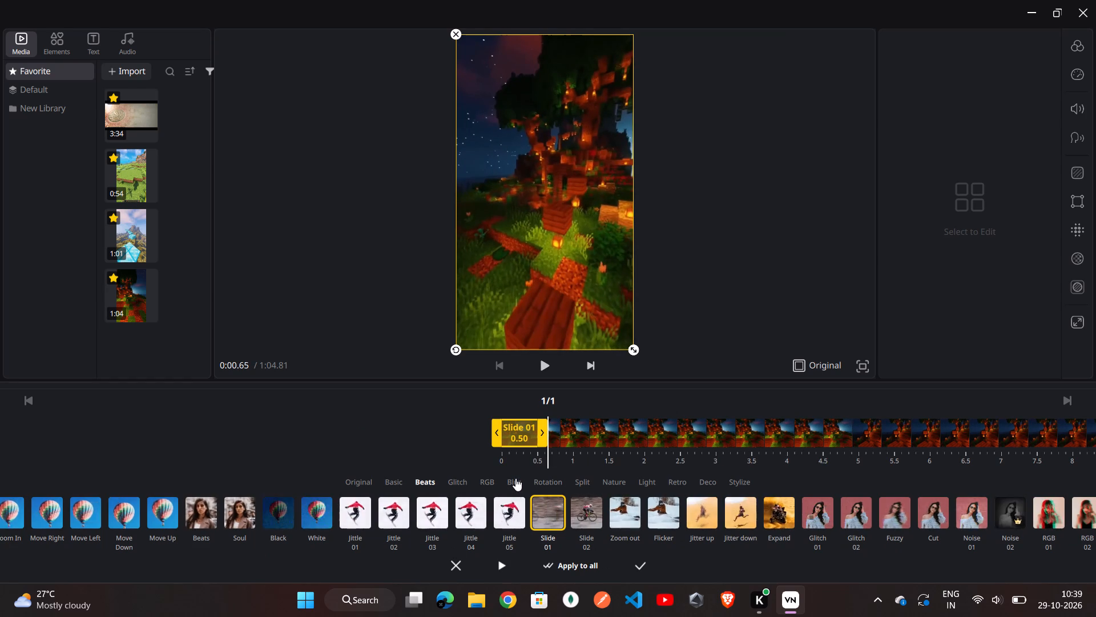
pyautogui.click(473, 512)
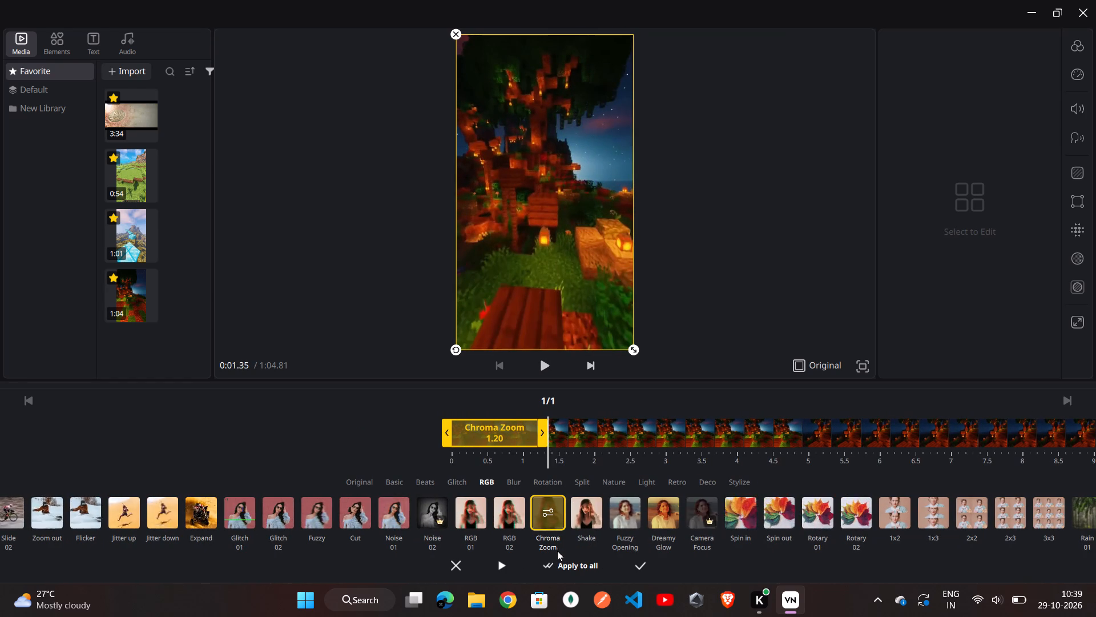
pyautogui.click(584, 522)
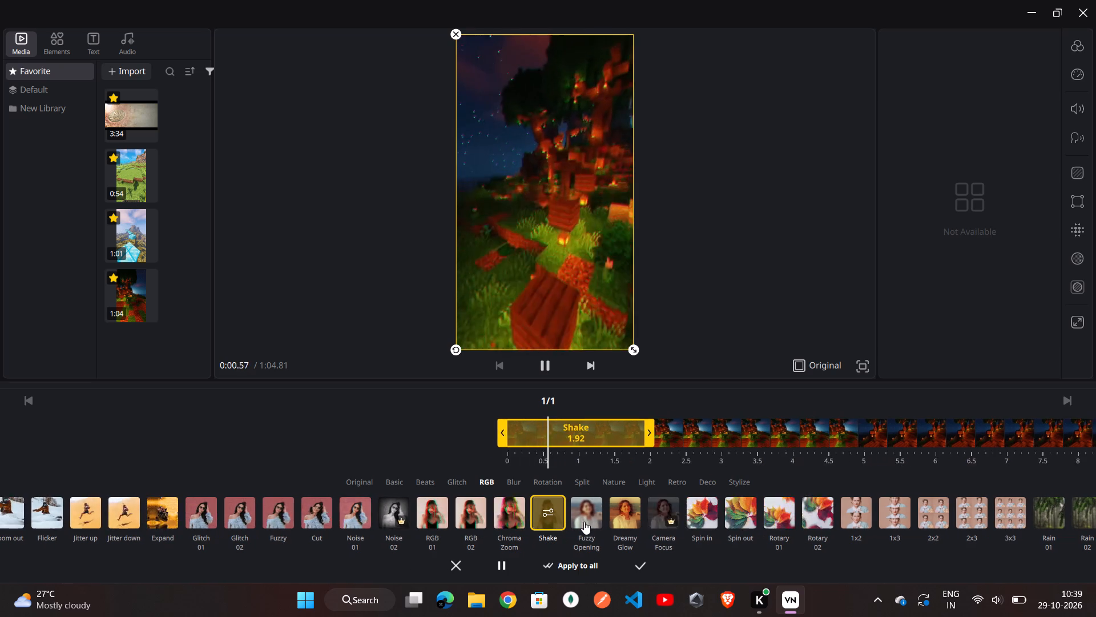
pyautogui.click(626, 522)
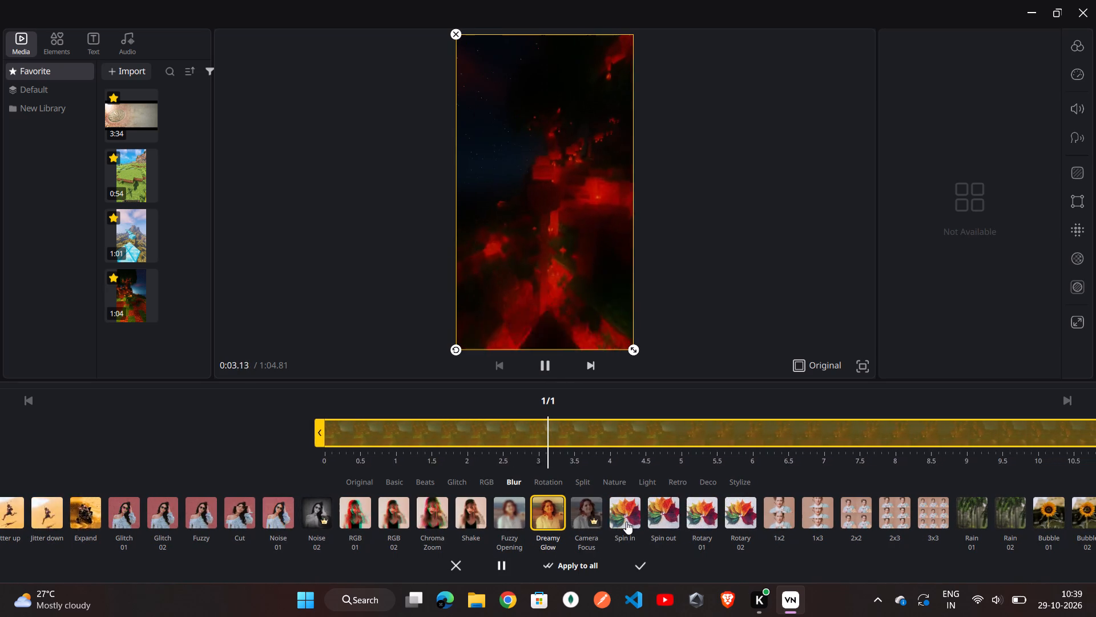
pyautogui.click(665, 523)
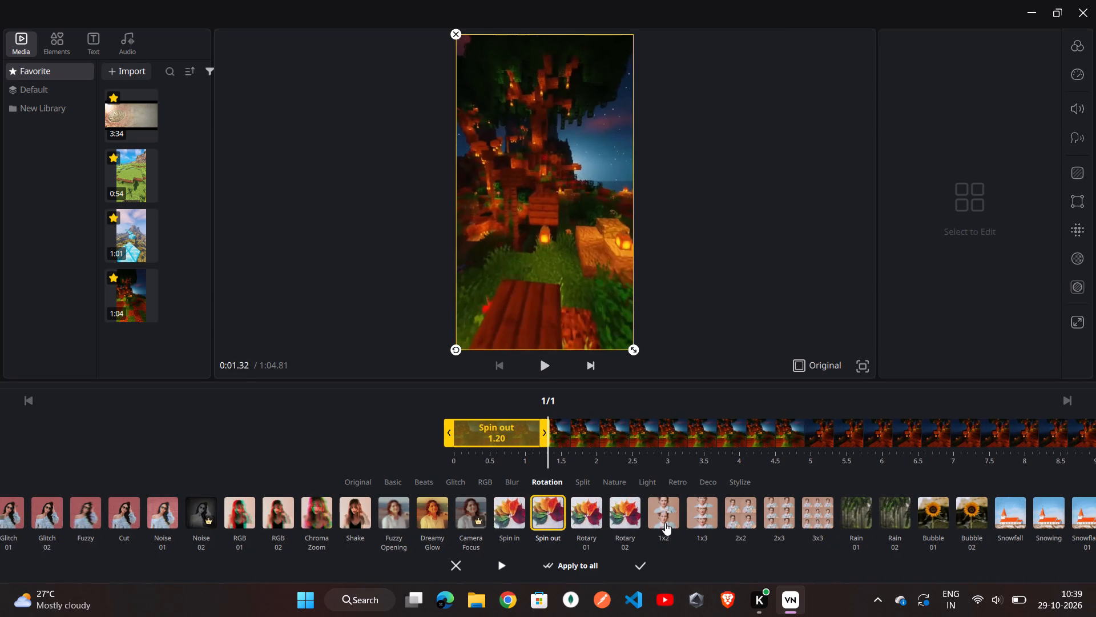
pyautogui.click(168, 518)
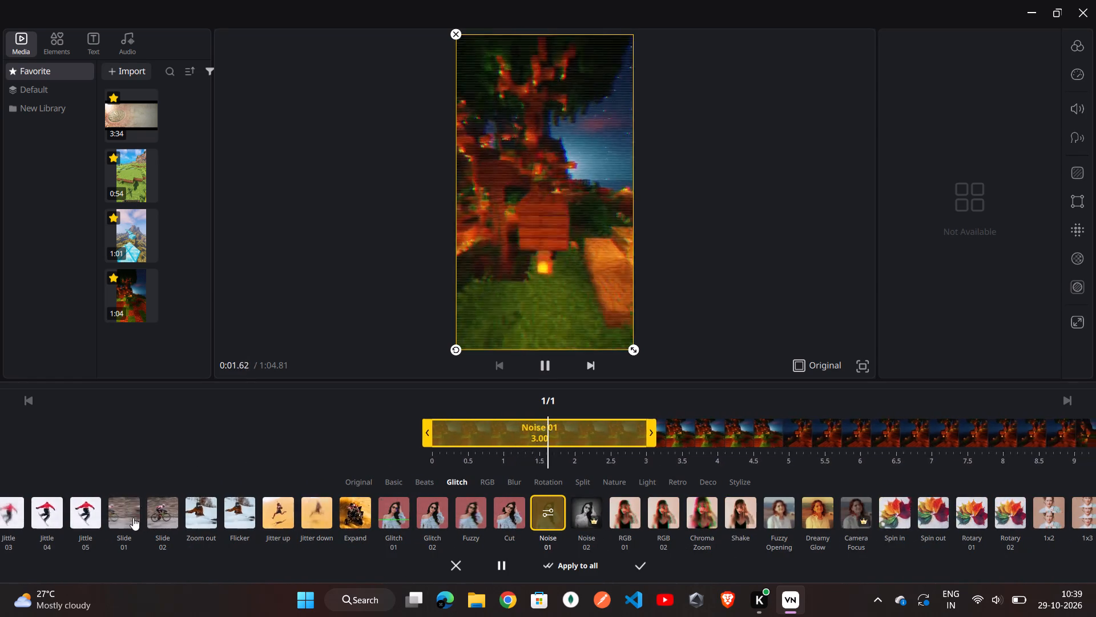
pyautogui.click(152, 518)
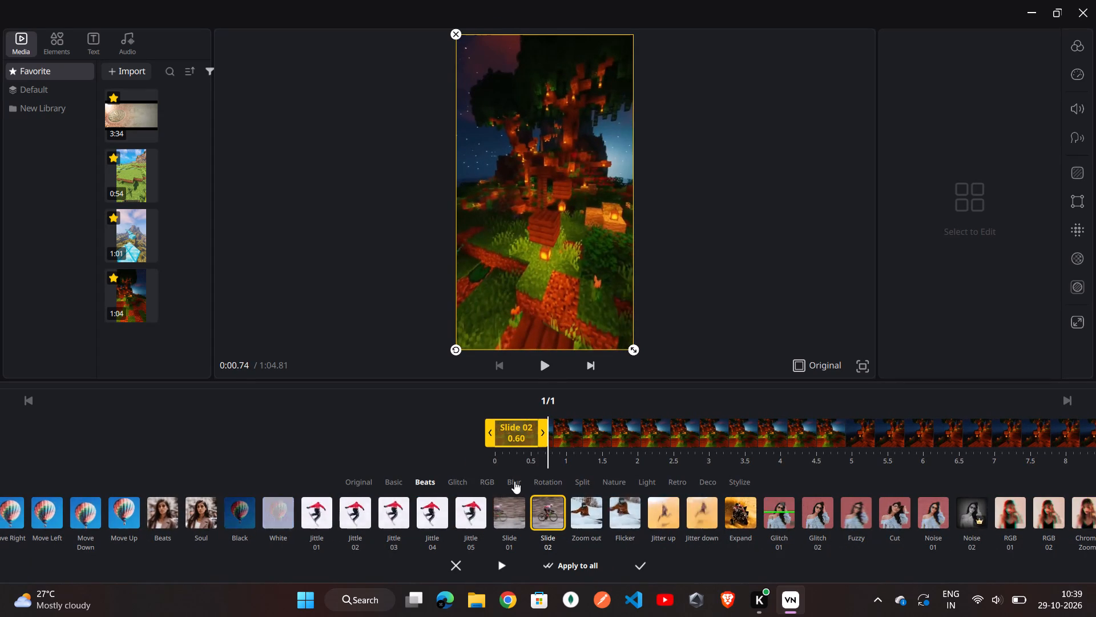
# Apply the 1x2 split effect to the clip.
pyautogui.click(587, 480)
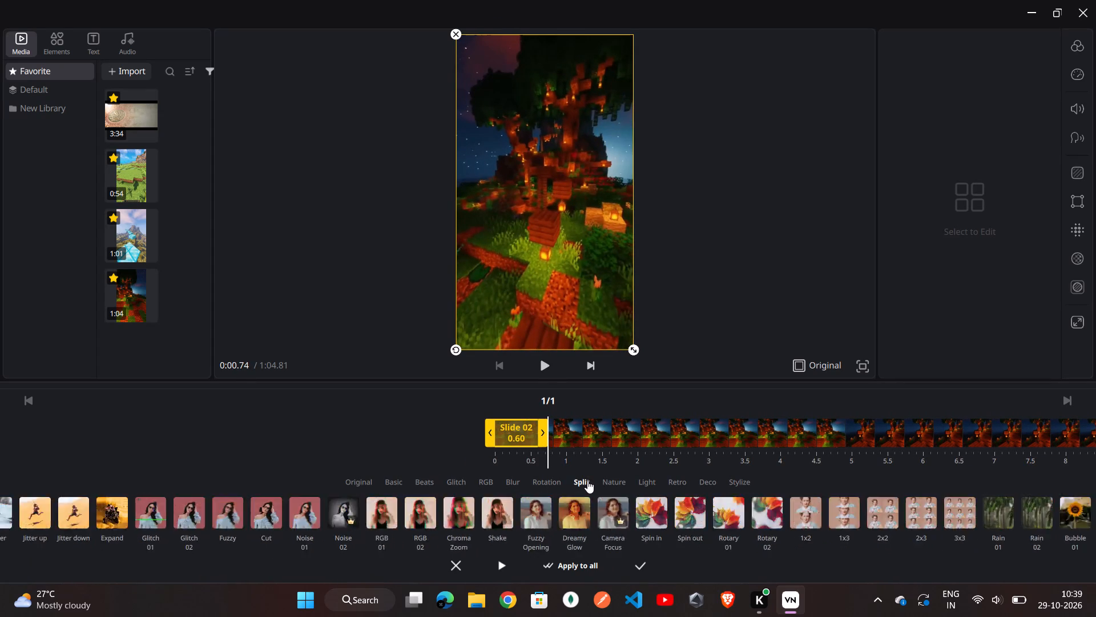
pyautogui.click(558, 514)
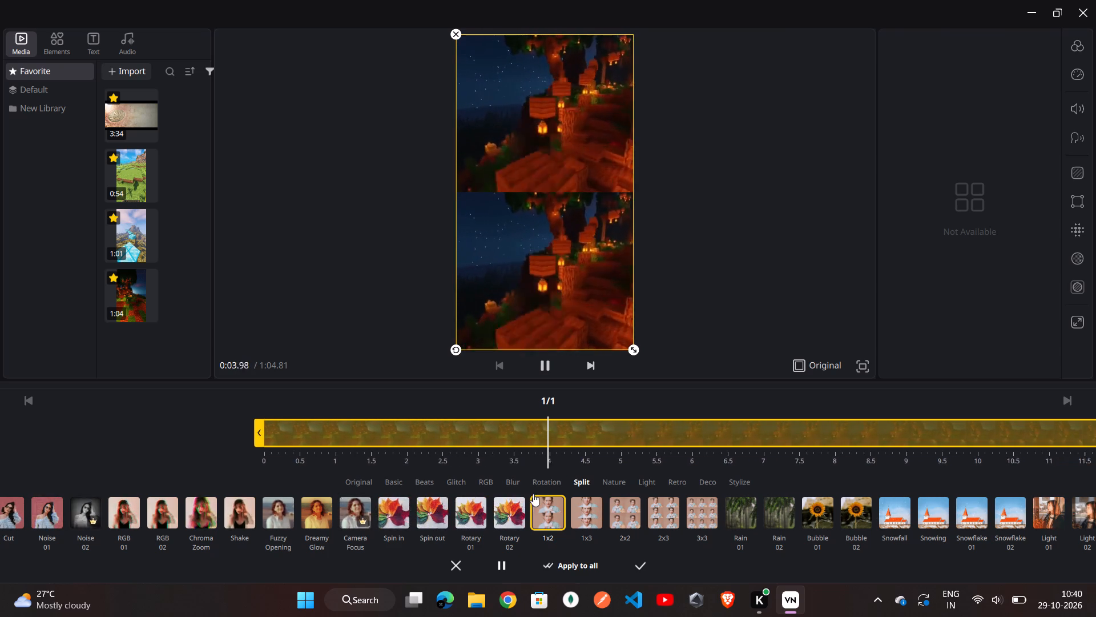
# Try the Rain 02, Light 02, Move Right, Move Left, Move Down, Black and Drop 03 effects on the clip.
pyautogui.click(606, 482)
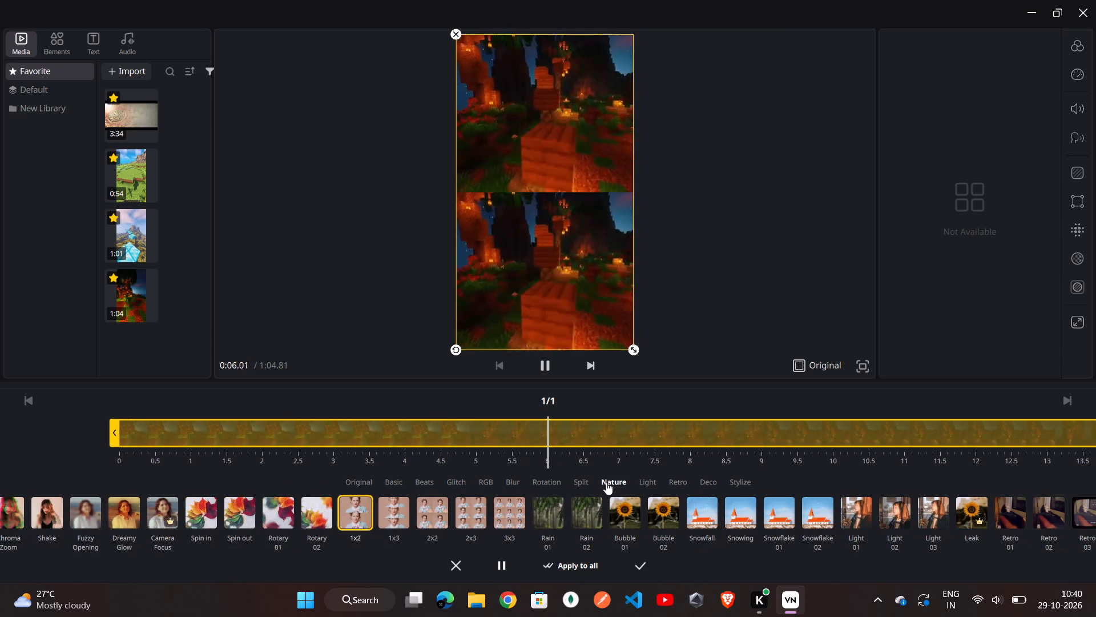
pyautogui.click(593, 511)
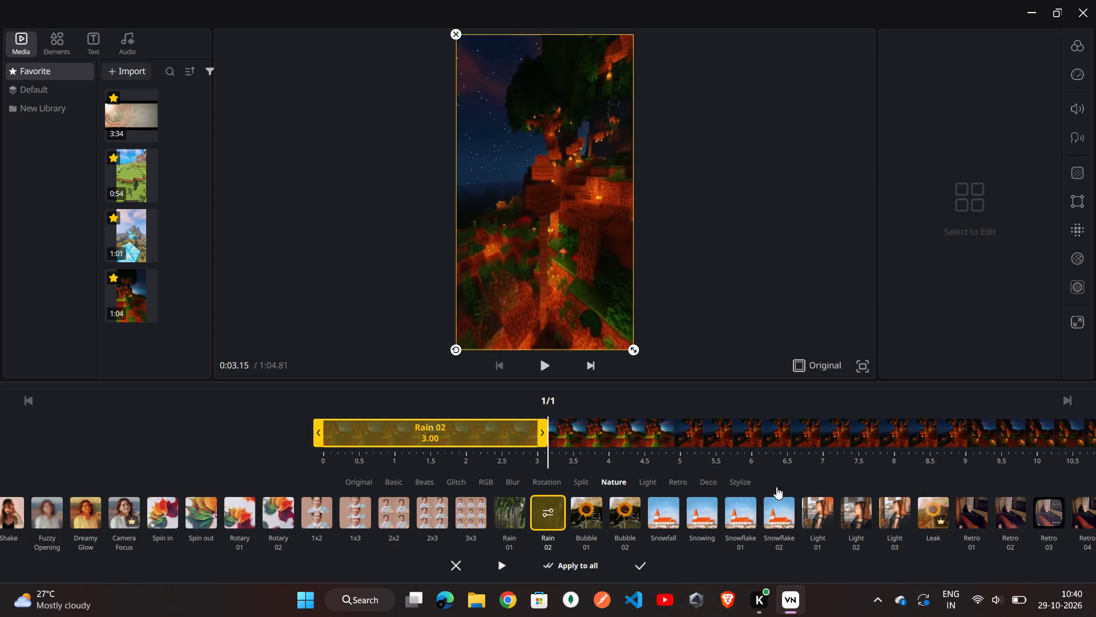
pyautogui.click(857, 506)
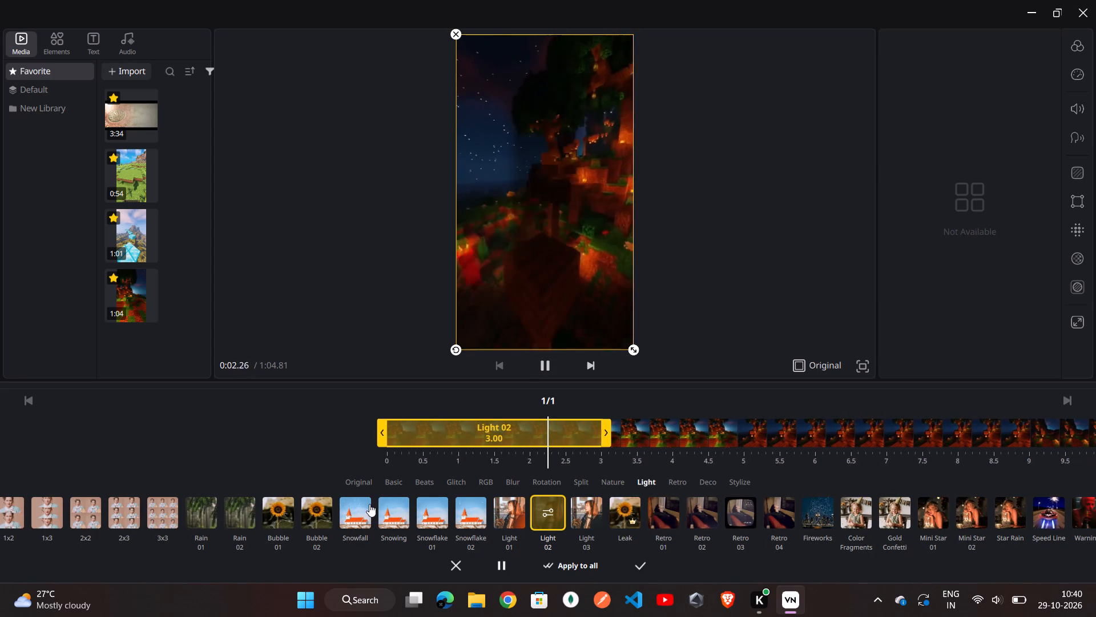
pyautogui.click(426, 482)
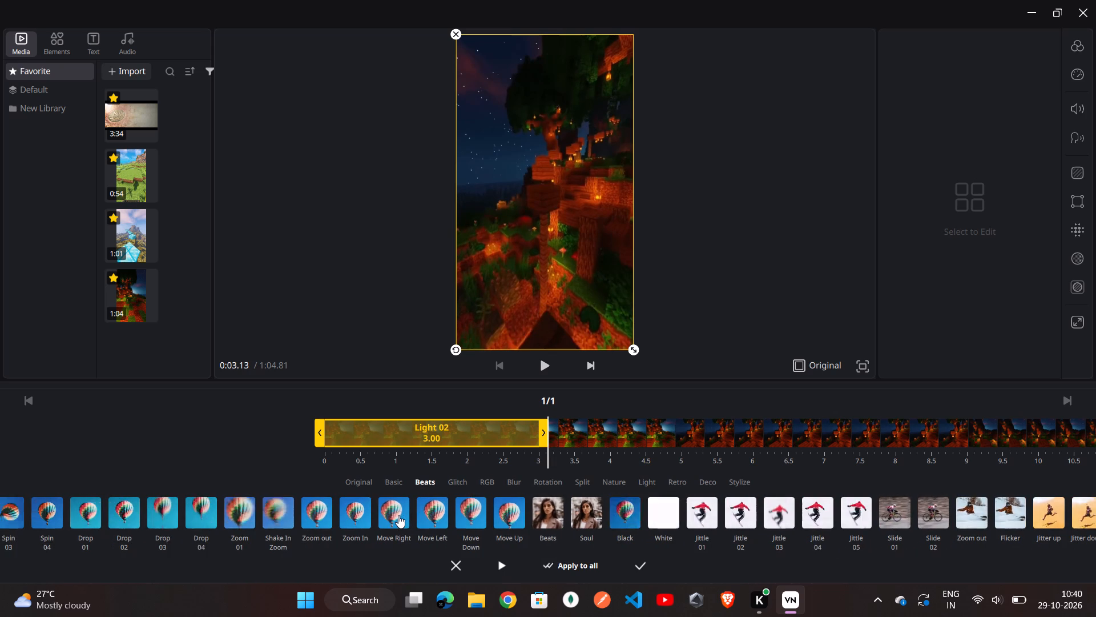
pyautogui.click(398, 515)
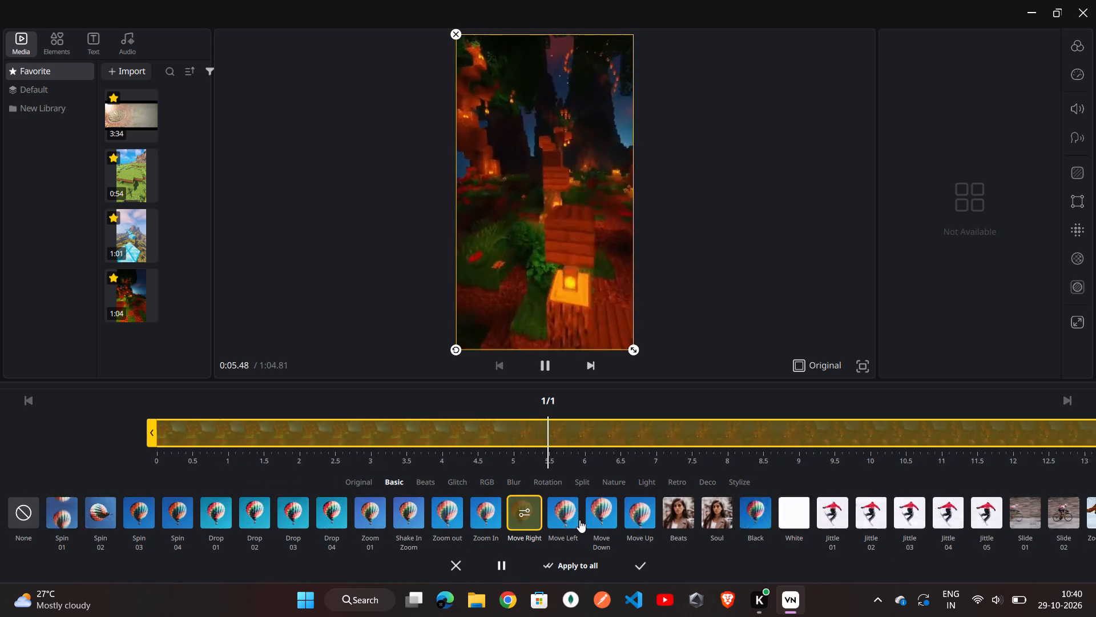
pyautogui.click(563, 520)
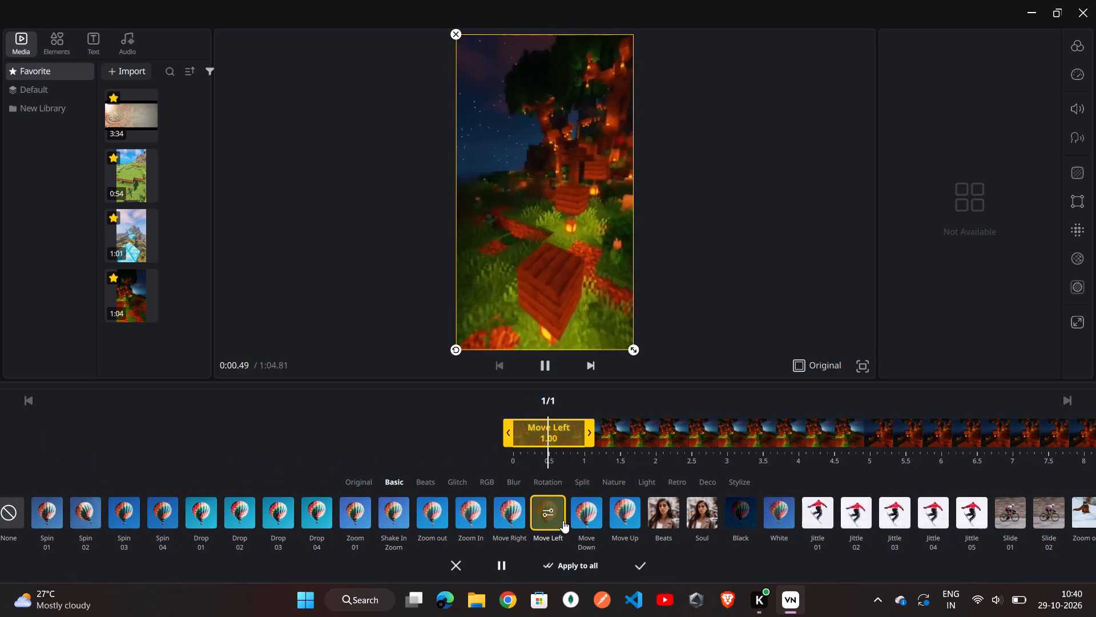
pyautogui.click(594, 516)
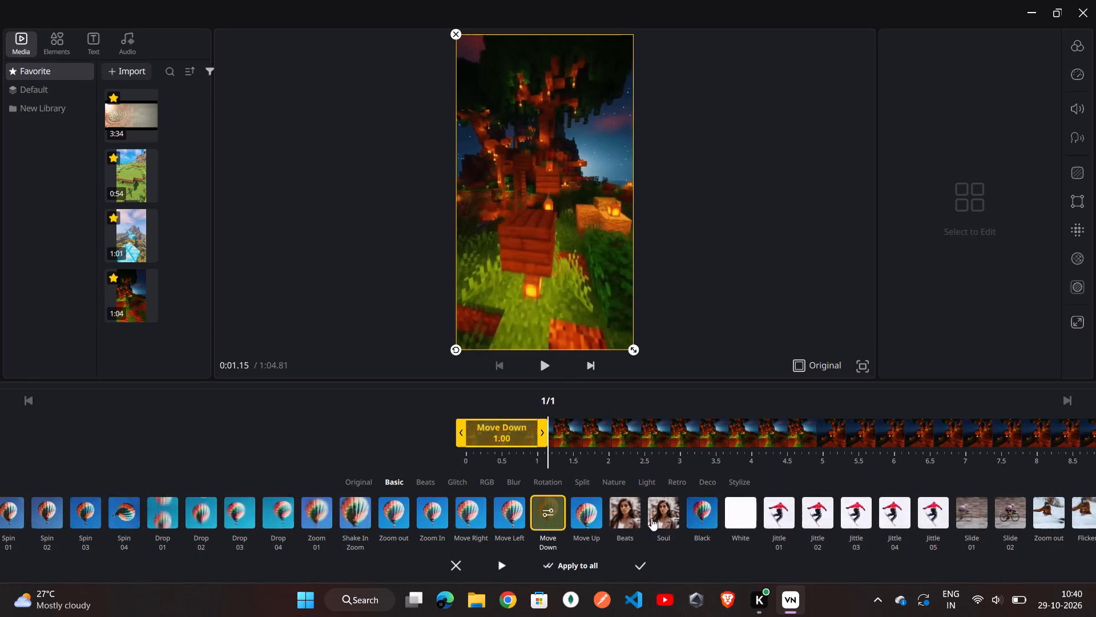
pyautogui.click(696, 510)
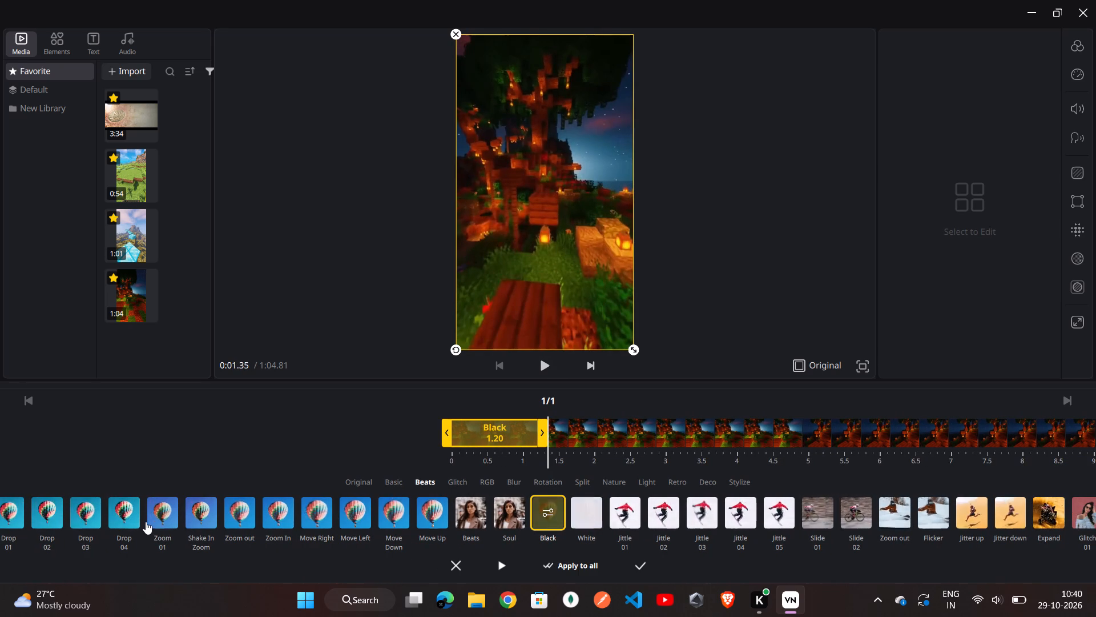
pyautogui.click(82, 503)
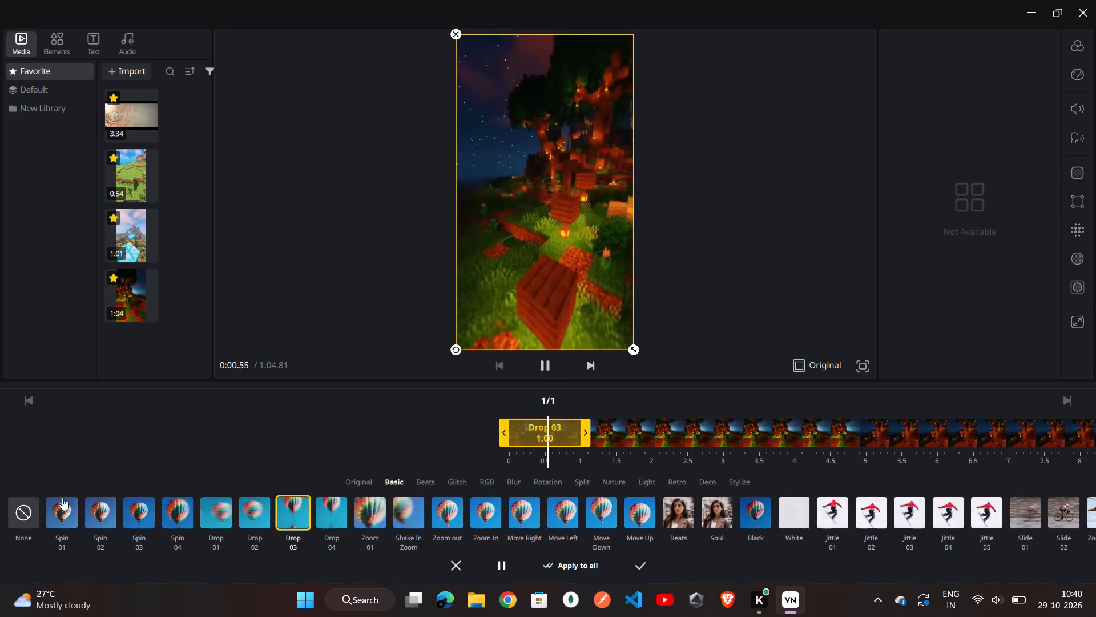
# Apply the Spin 01 effect to the first clip and return to the timeline.
pyautogui.click(63, 504)
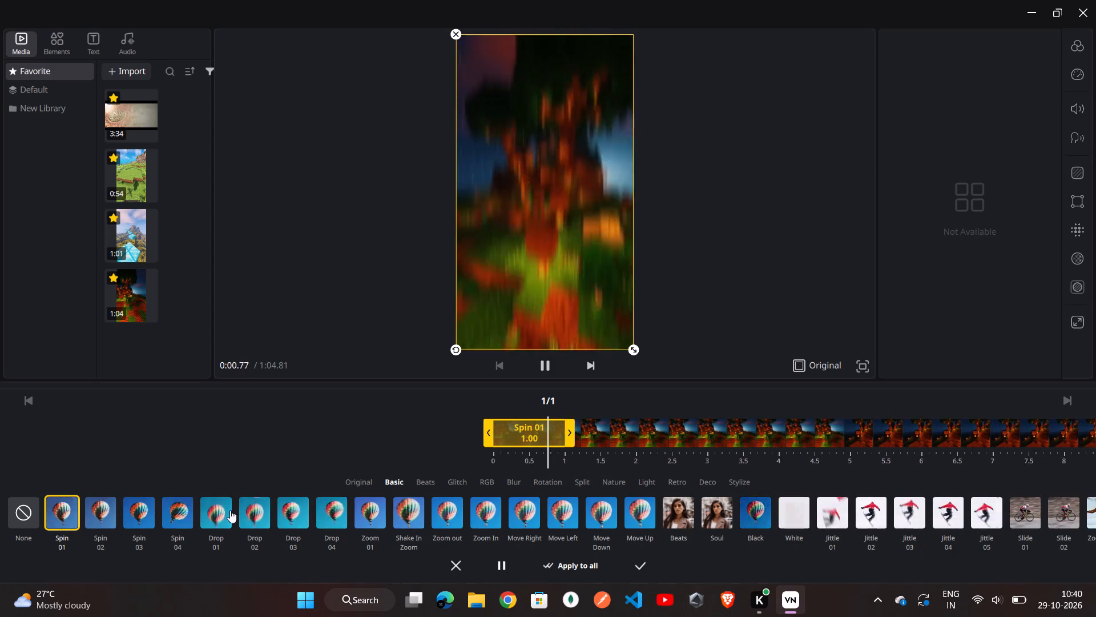
pyautogui.click(636, 568)
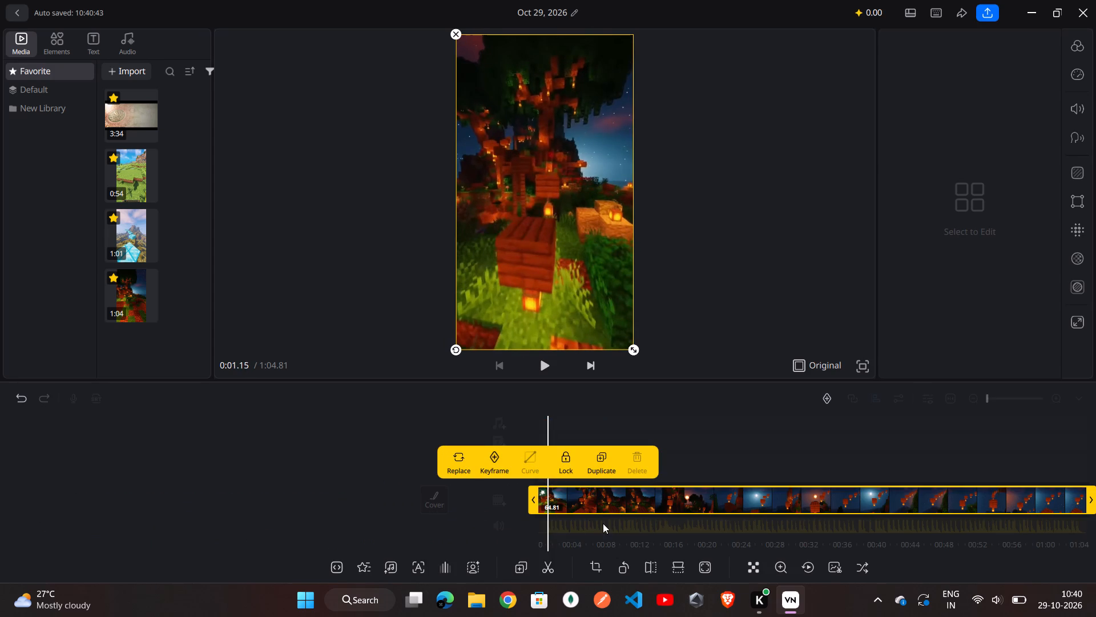
# Add the 1:01 video to the main track directly after the end of the first clip.
pyautogui.moveTo(605, 523); pyautogui.dragTo(576, 523)
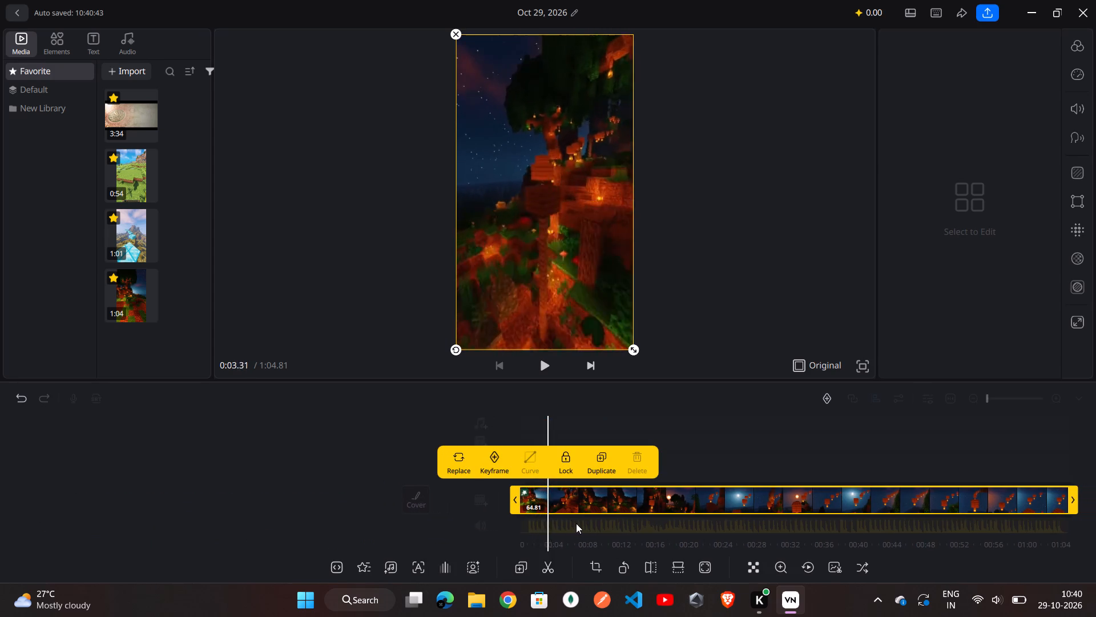
pyautogui.moveTo(576, 523); pyautogui.dragTo(538, 522)
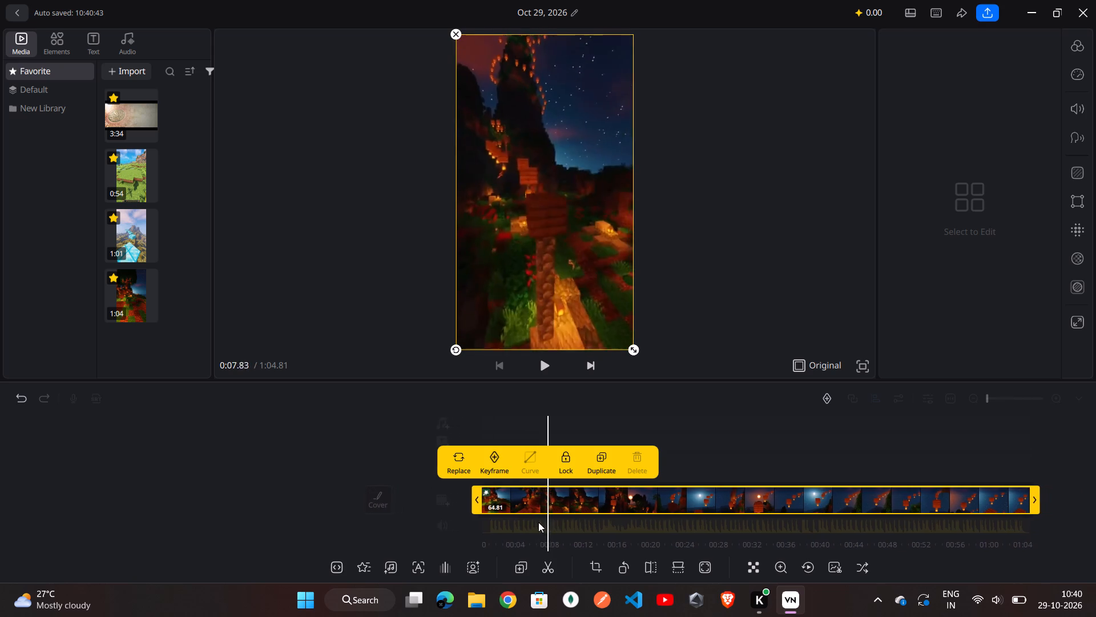
pyautogui.moveTo(538, 522); pyautogui.dragTo(490, 518)
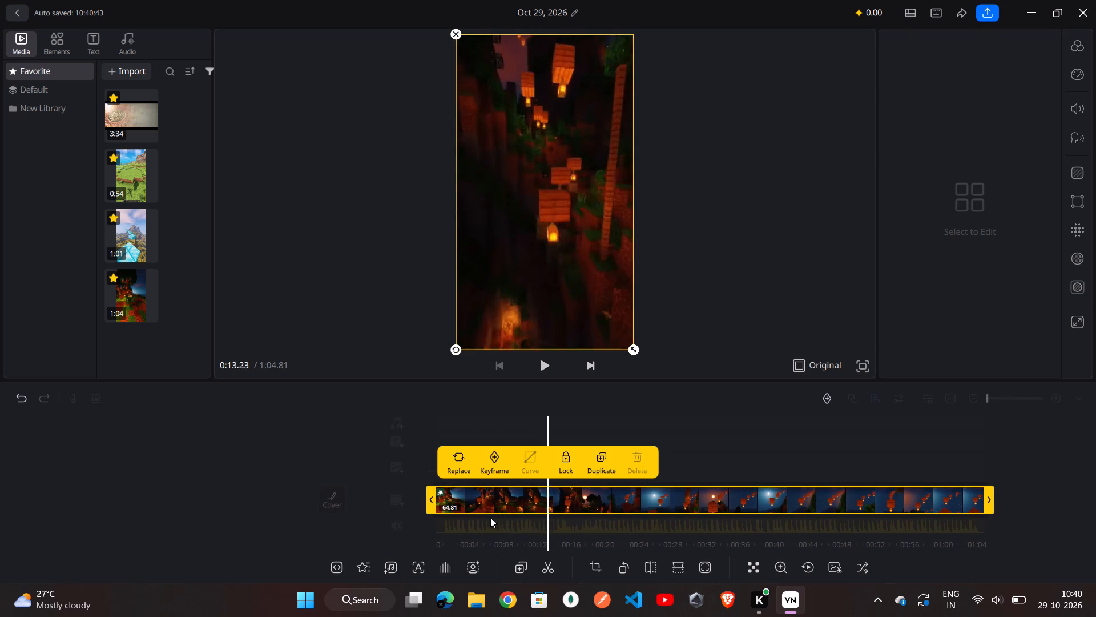
pyautogui.moveTo(490, 518); pyautogui.dragTo(422, 509)
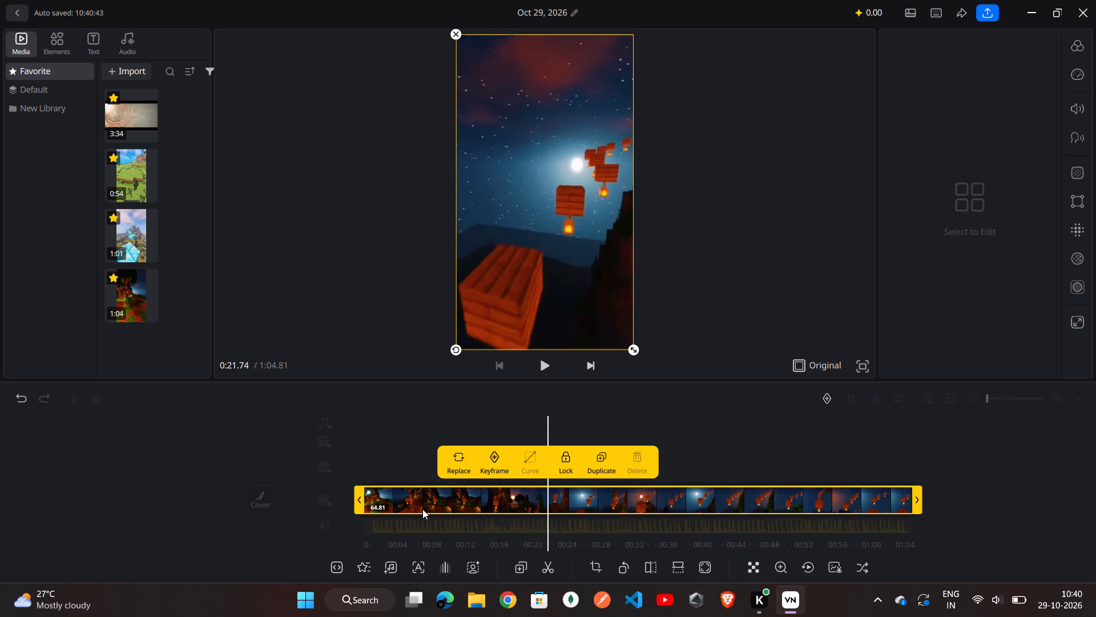
pyautogui.moveTo(422, 509); pyautogui.dragTo(358, 511)
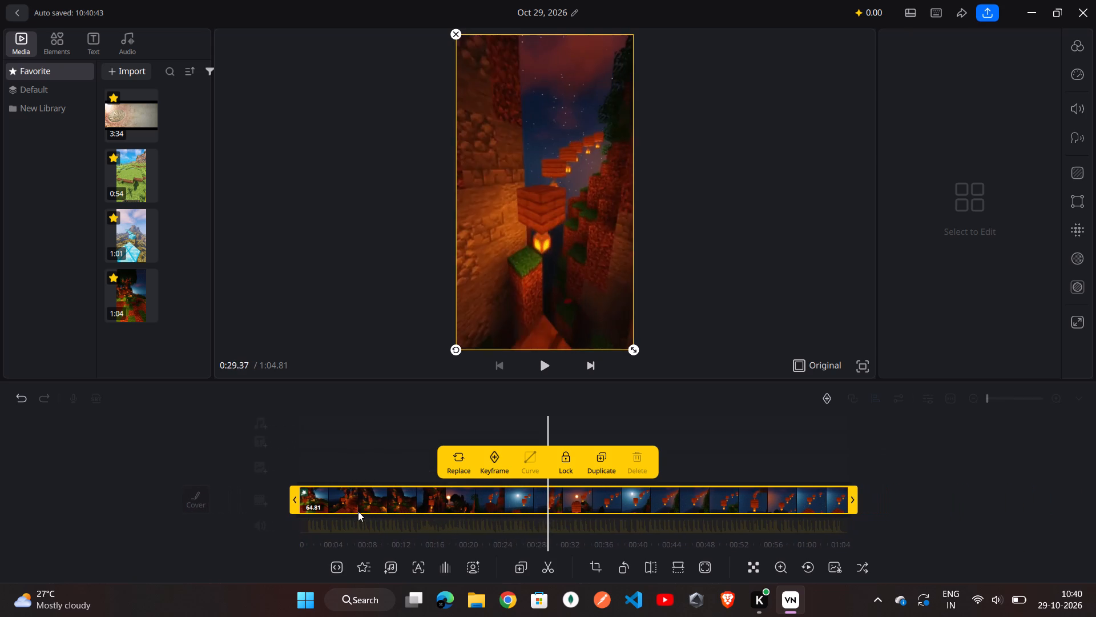
pyautogui.moveTo(358, 511); pyautogui.dragTo(296, 510)
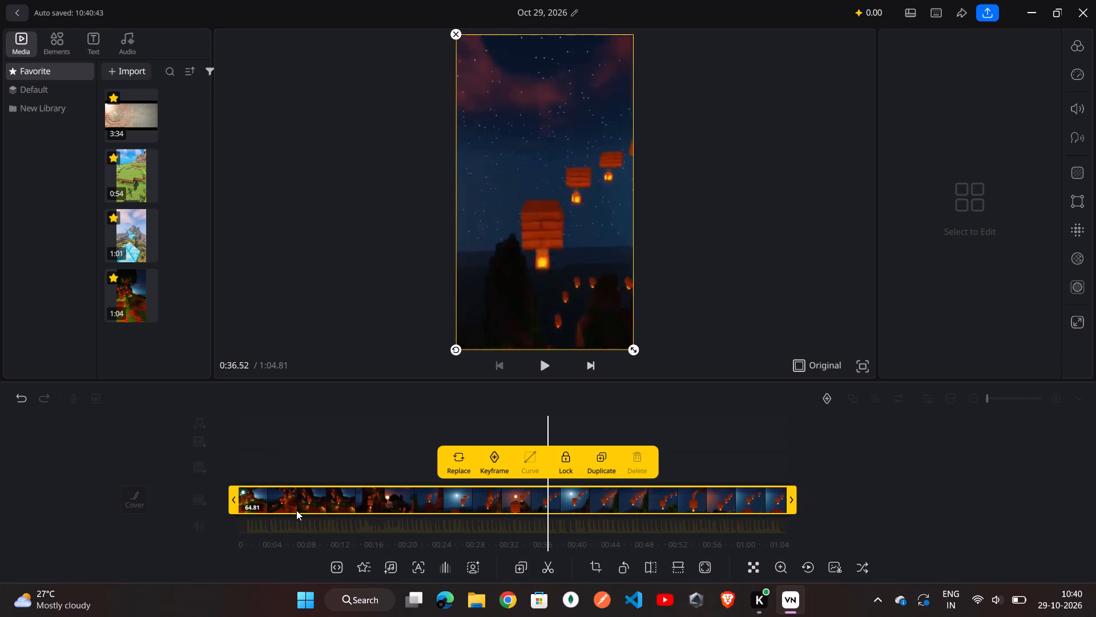
pyautogui.moveTo(296, 510); pyautogui.dragTo(225, 497)
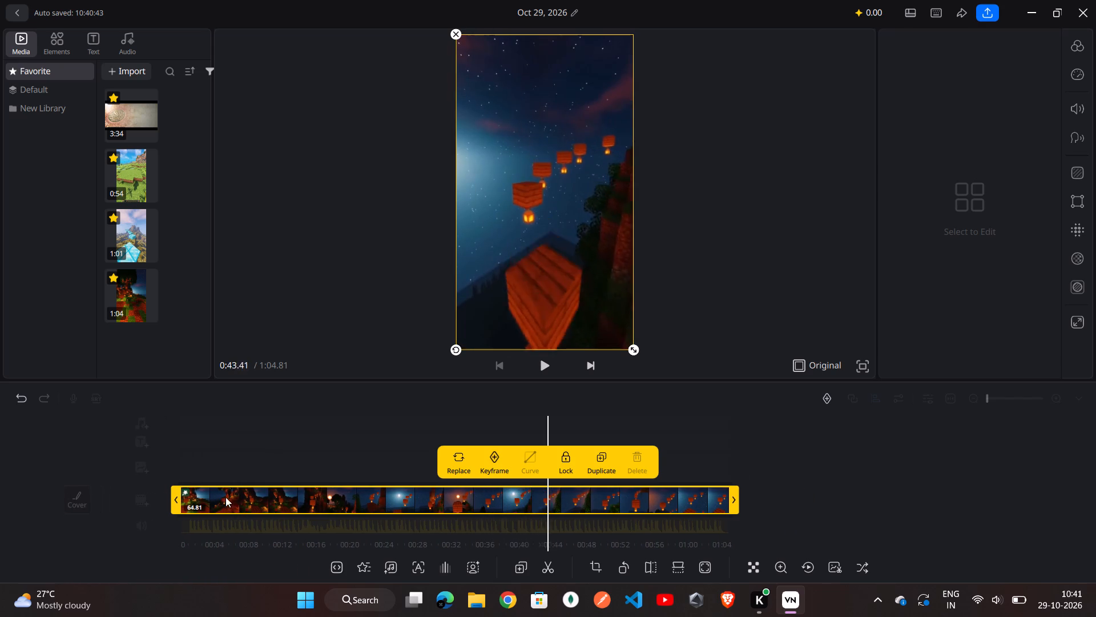
pyautogui.moveTo(225, 497); pyautogui.dragTo(163, 494)
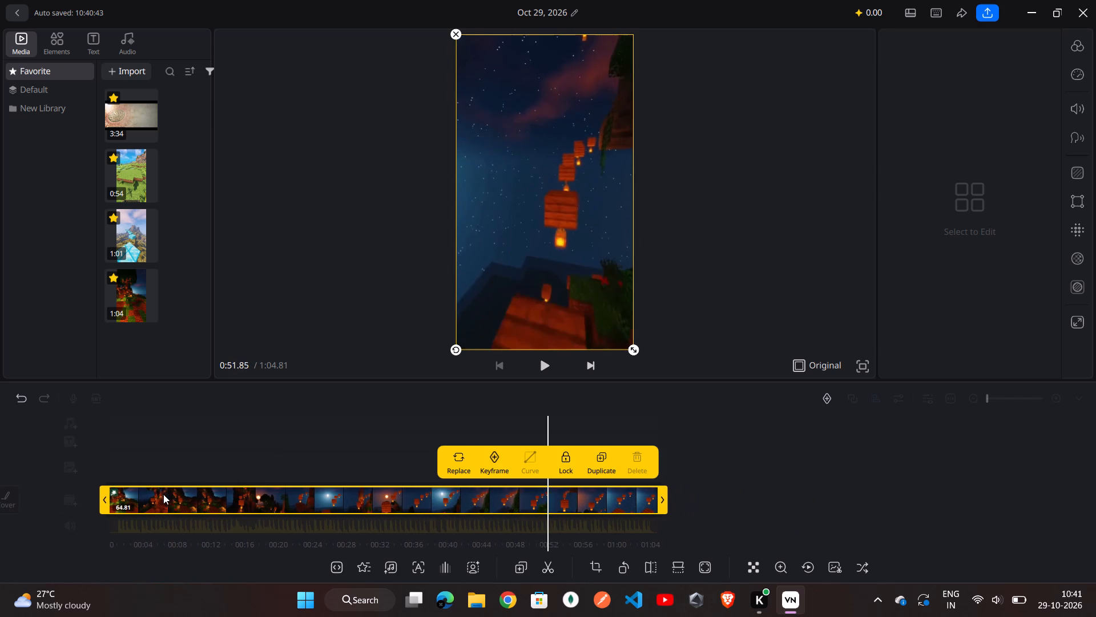
pyautogui.moveTo(163, 494); pyautogui.dragTo(101, 485)
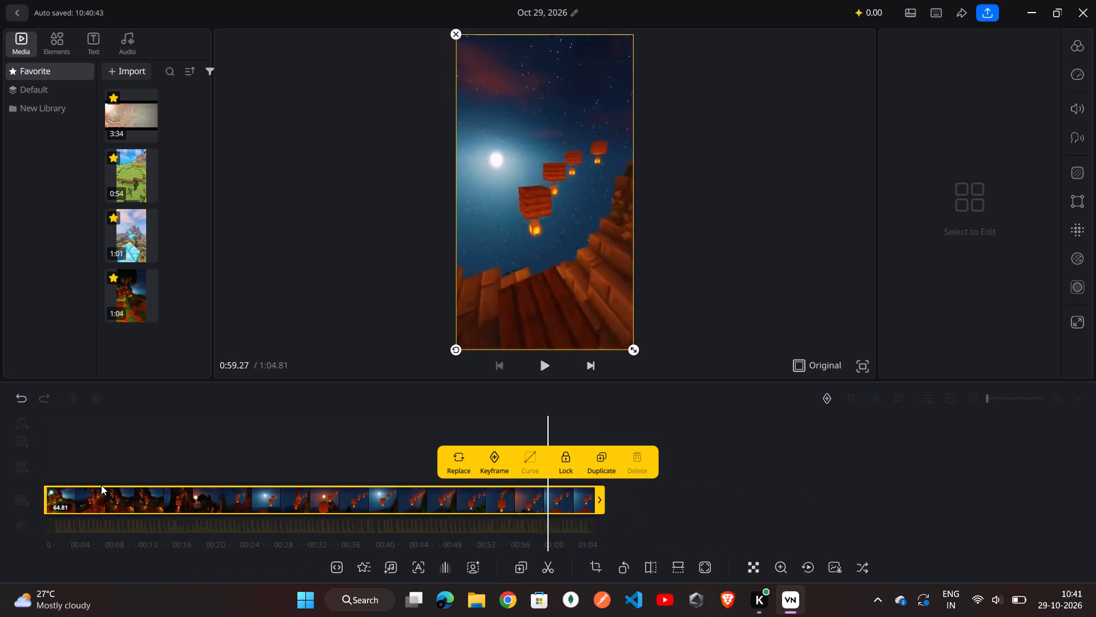
pyautogui.moveTo(101, 485); pyautogui.dragTo(29, 464)
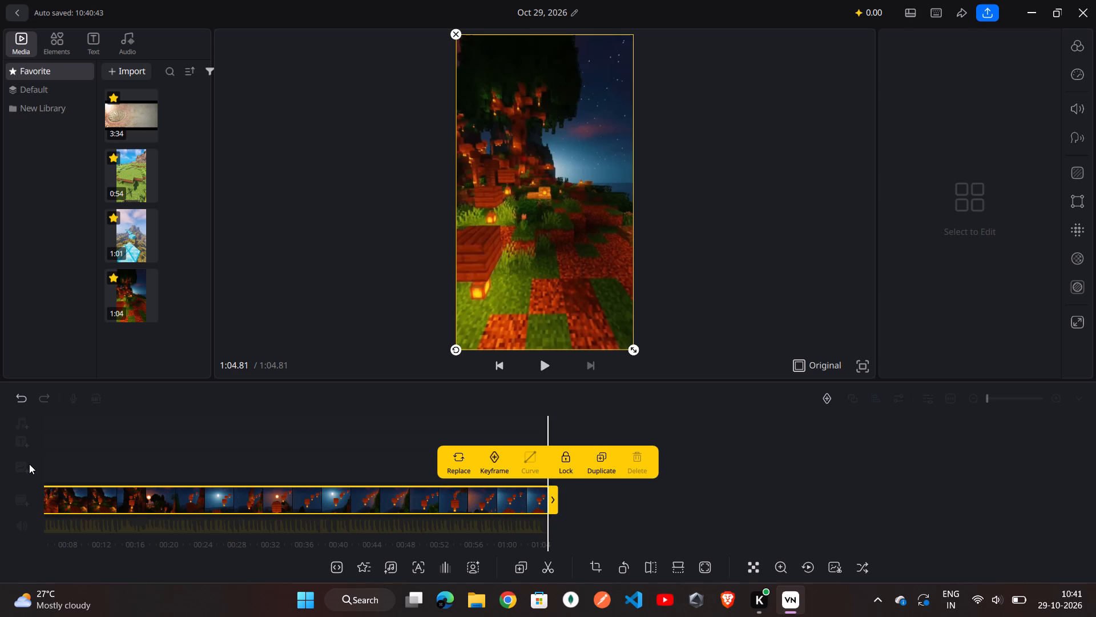
pyautogui.click(573, 503)
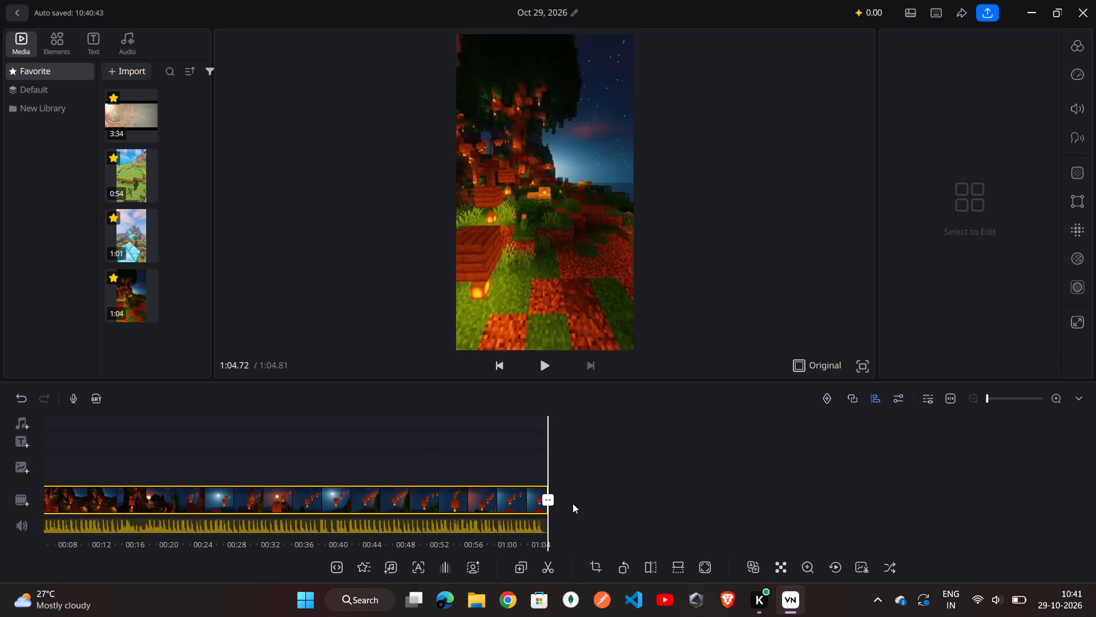
pyautogui.moveTo(126, 242); pyautogui.dragTo(390, 332)
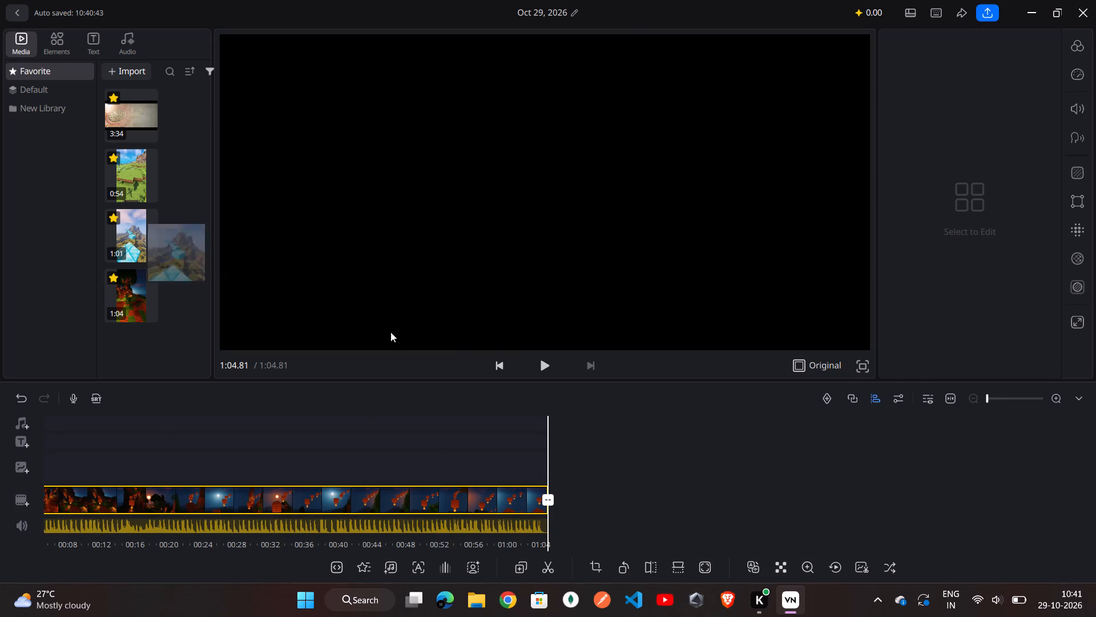
pyautogui.moveTo(390, 332); pyautogui.dragTo(593, 500)
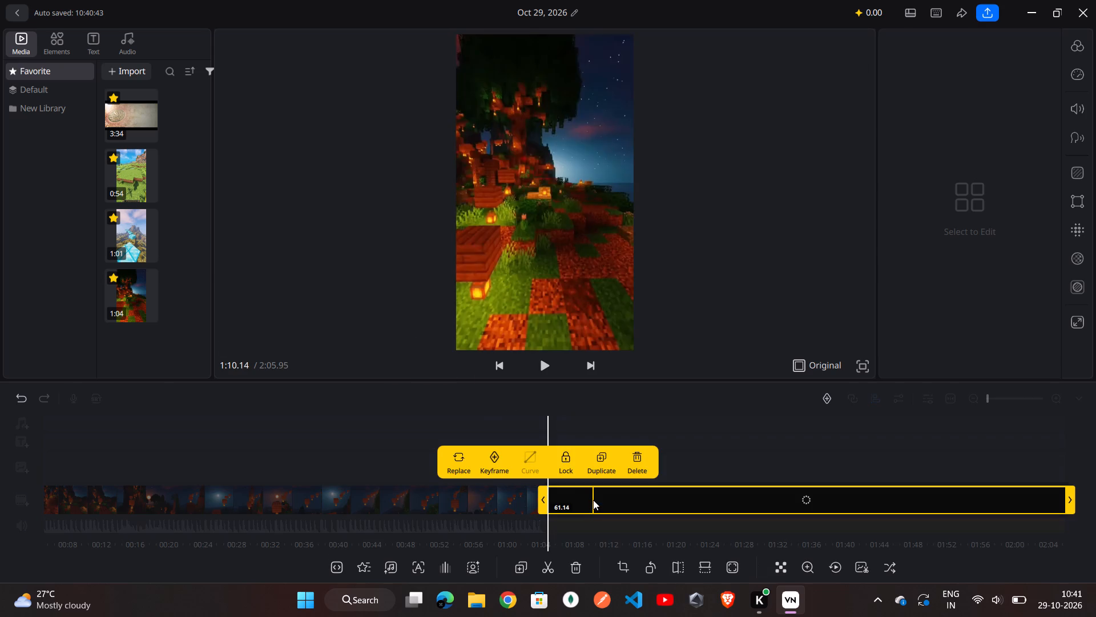
pyautogui.click(416, 463)
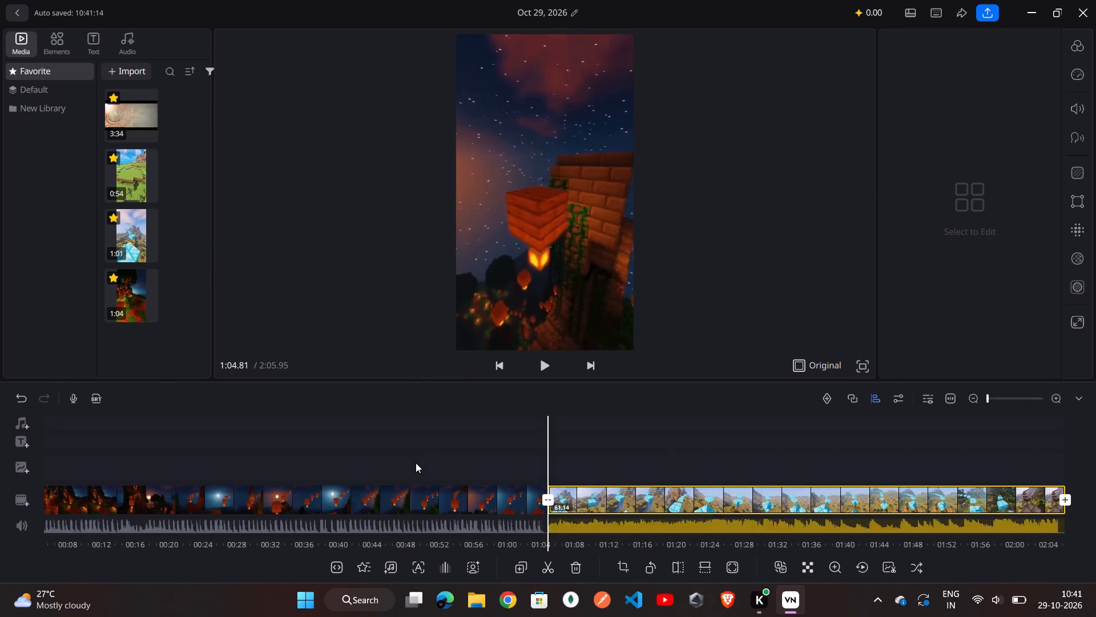
# Between the two clips, try the Dissolve 2 transition at duration 2.3 and Shake 1, and apply Blur with duration 2.5.
pyautogui.click(547, 499)
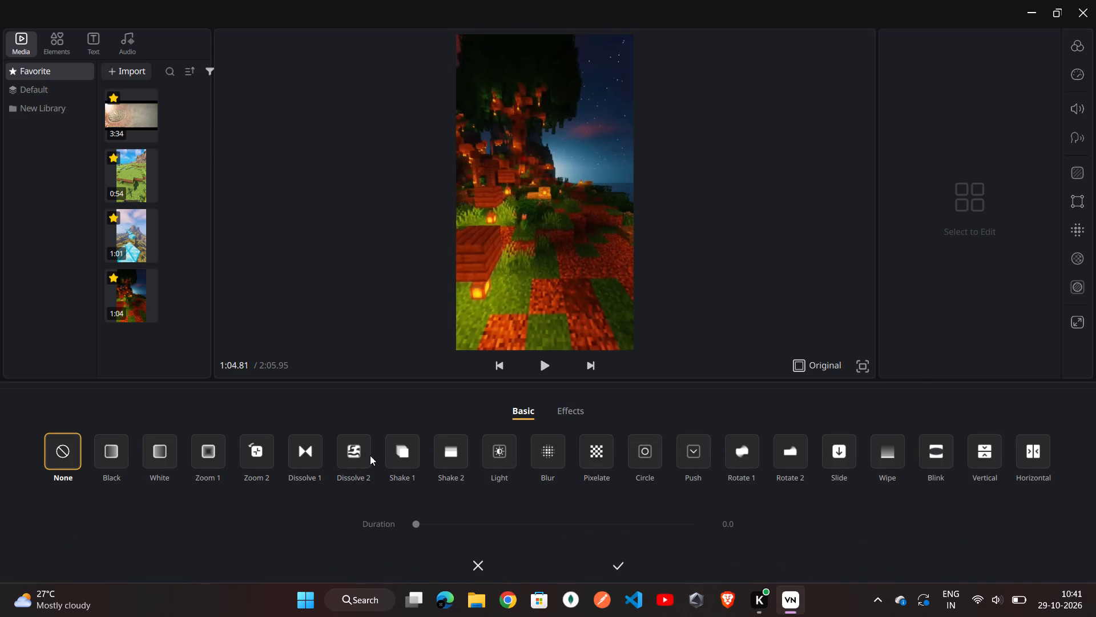
pyautogui.click(362, 450)
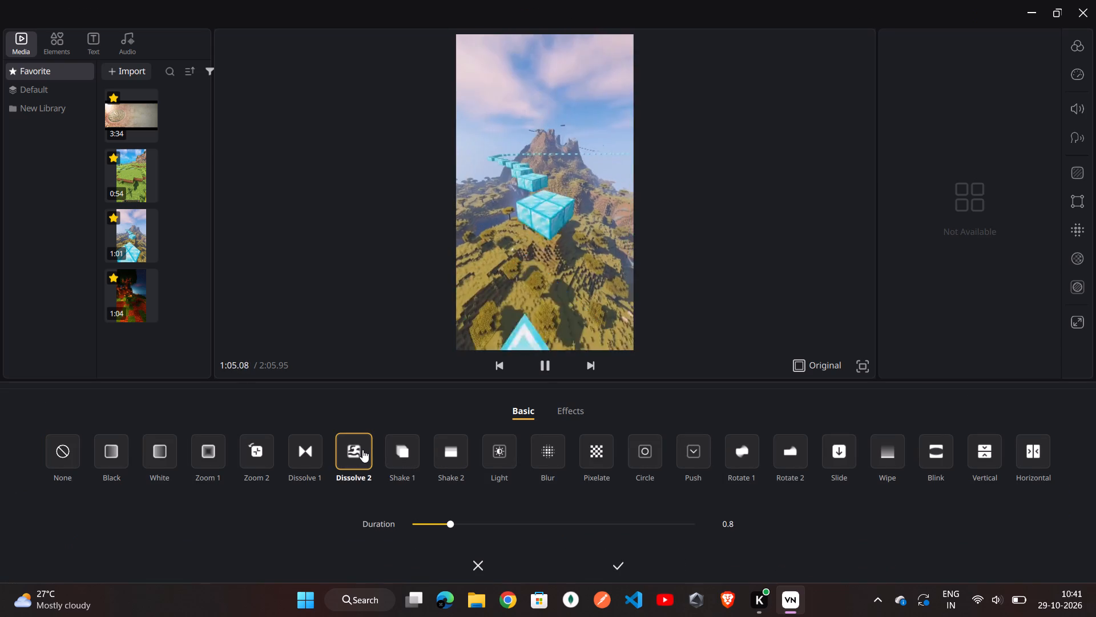
pyautogui.click(537, 524)
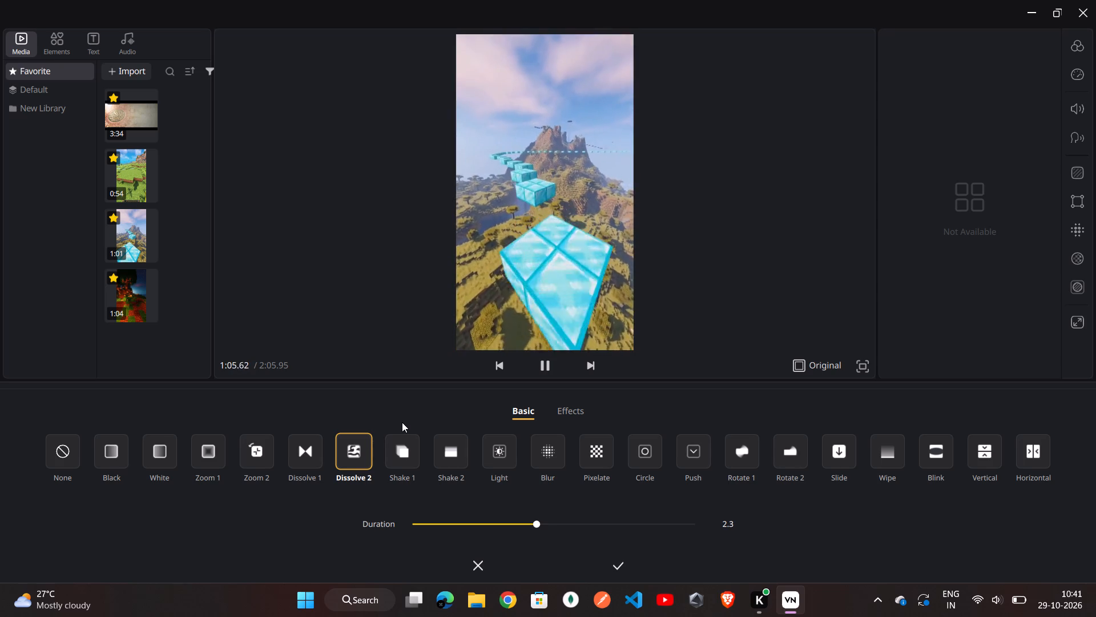
pyautogui.click(407, 456)
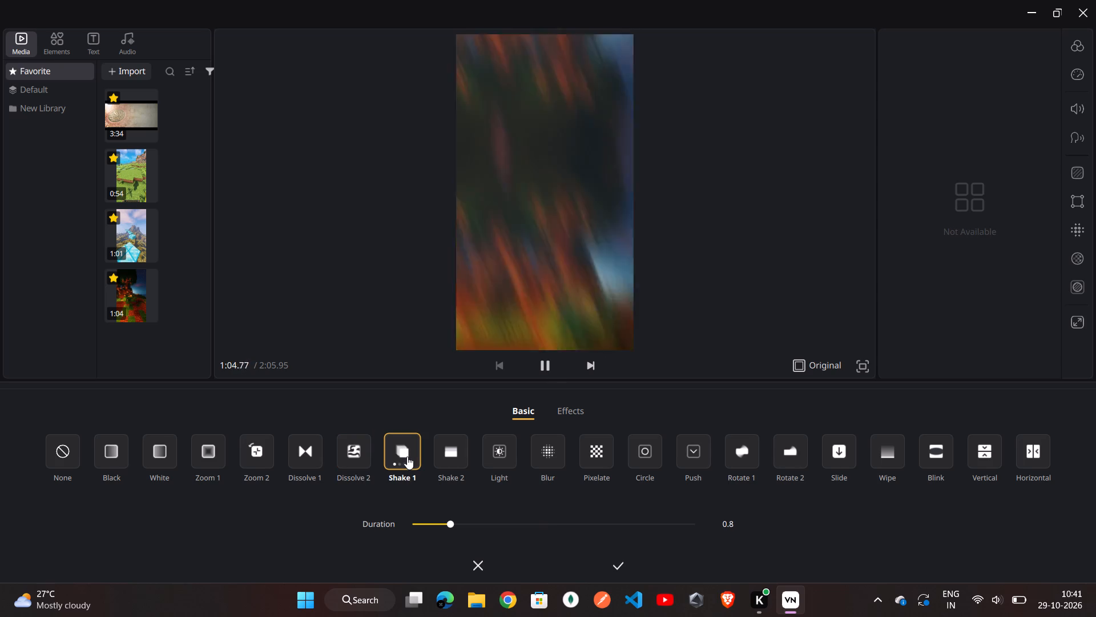
pyautogui.click(549, 459)
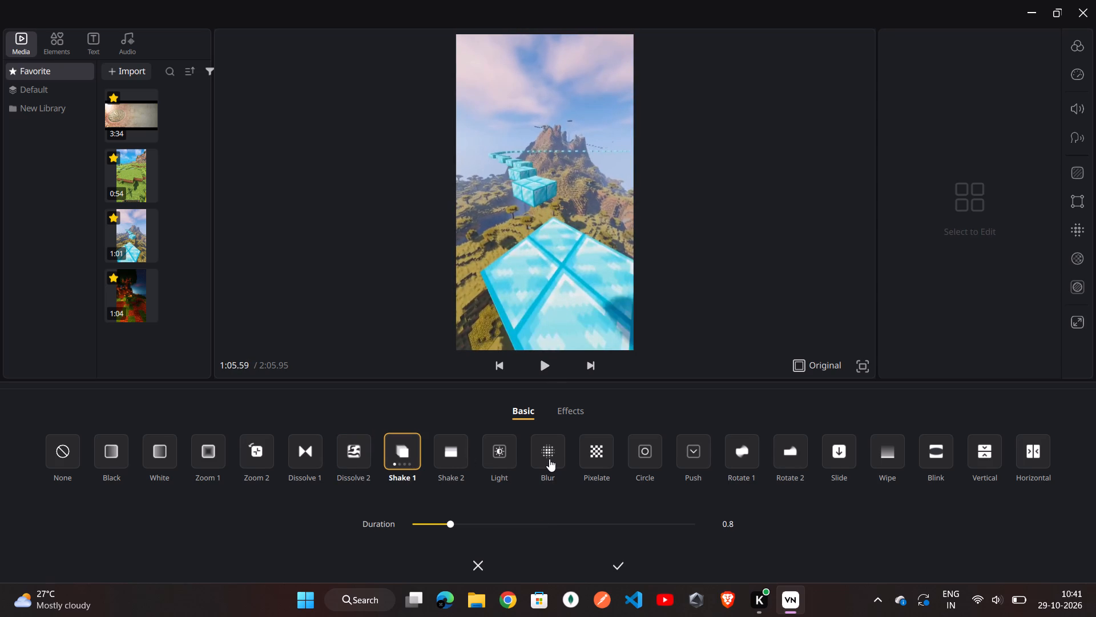
pyautogui.click(546, 525)
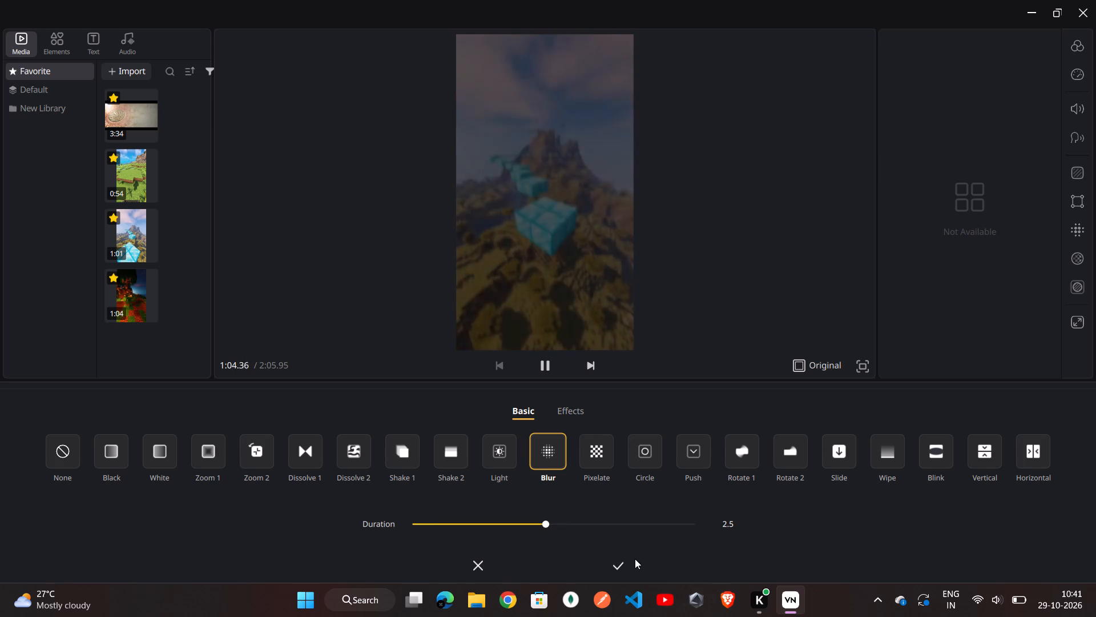
pyautogui.click(620, 567)
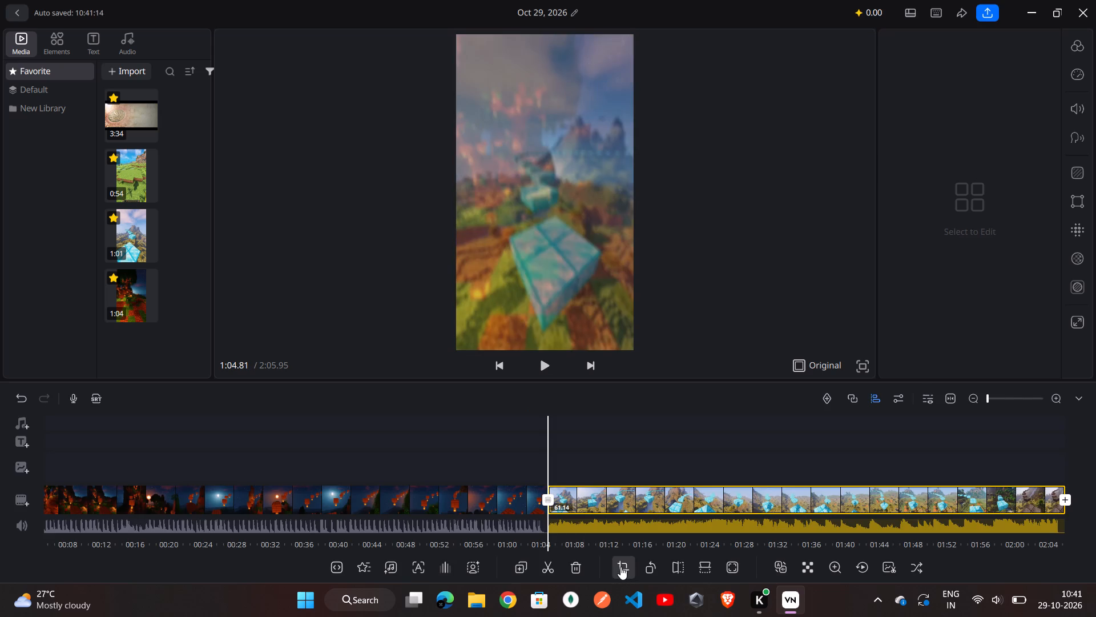
# Play the timeline from about 0:48 through the join between the two clips to review the transition.
pyautogui.moveTo(396, 453); pyautogui.dragTo(547, 446)
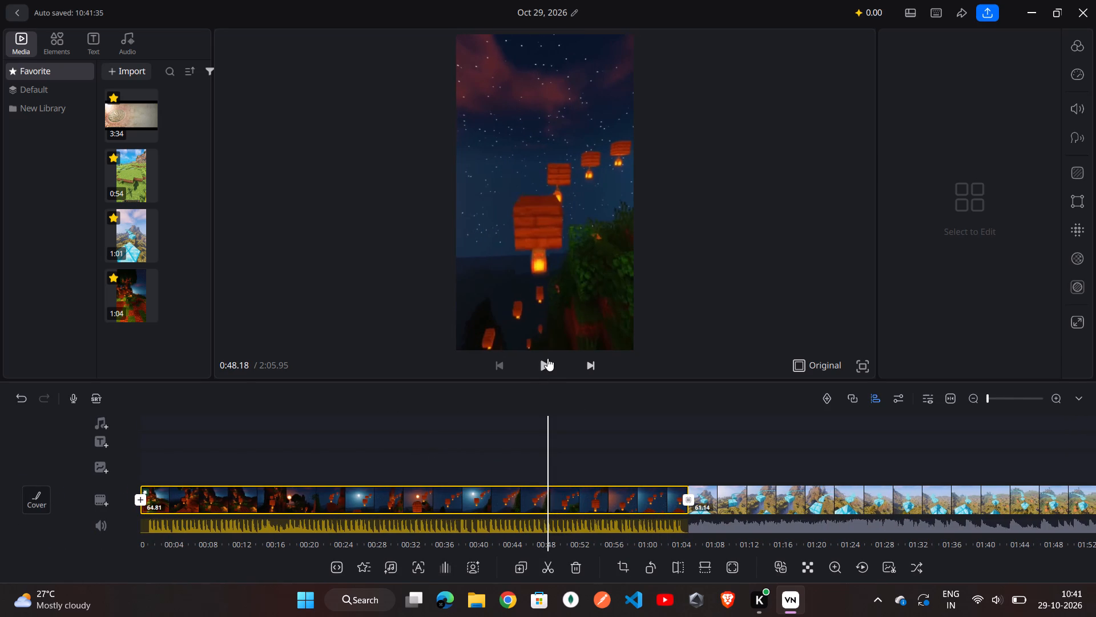
pyautogui.click(547, 358)
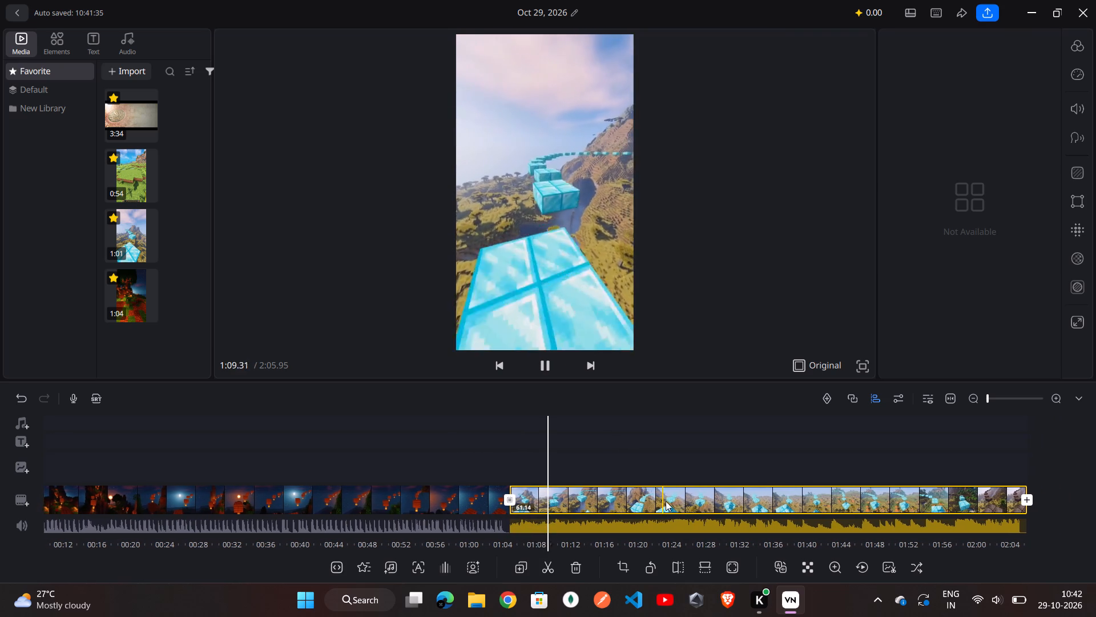
pyautogui.click(672, 466)
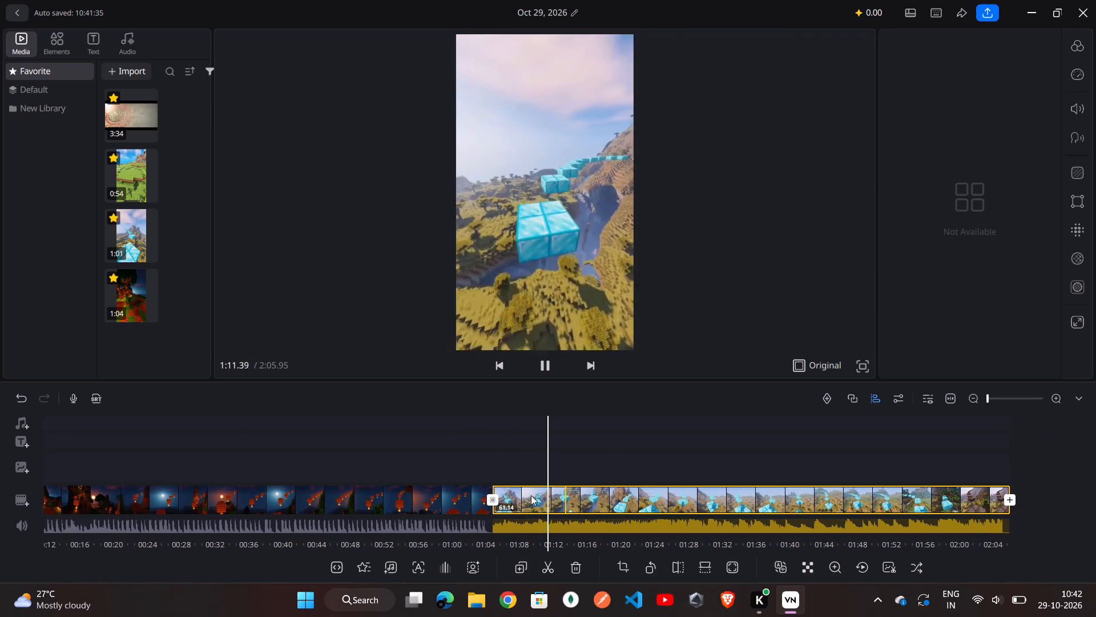
# Pause playback and split the second clip at about 1:13.4, 1:20.5, 1:27.2 and 1:34.
pyautogui.click(554, 364)
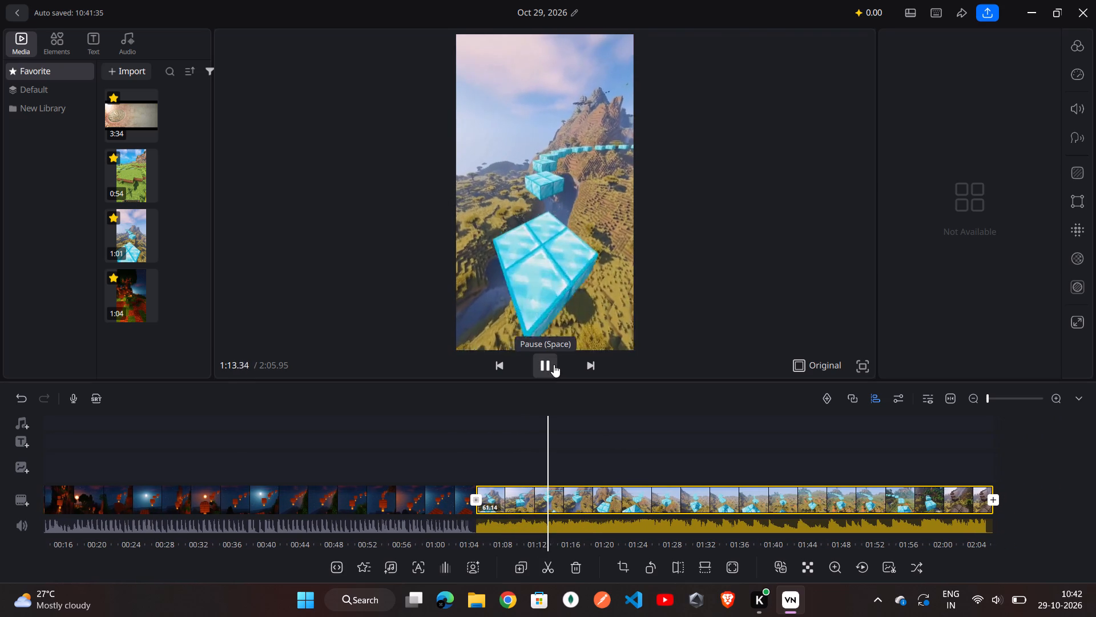
pyautogui.click(547, 572)
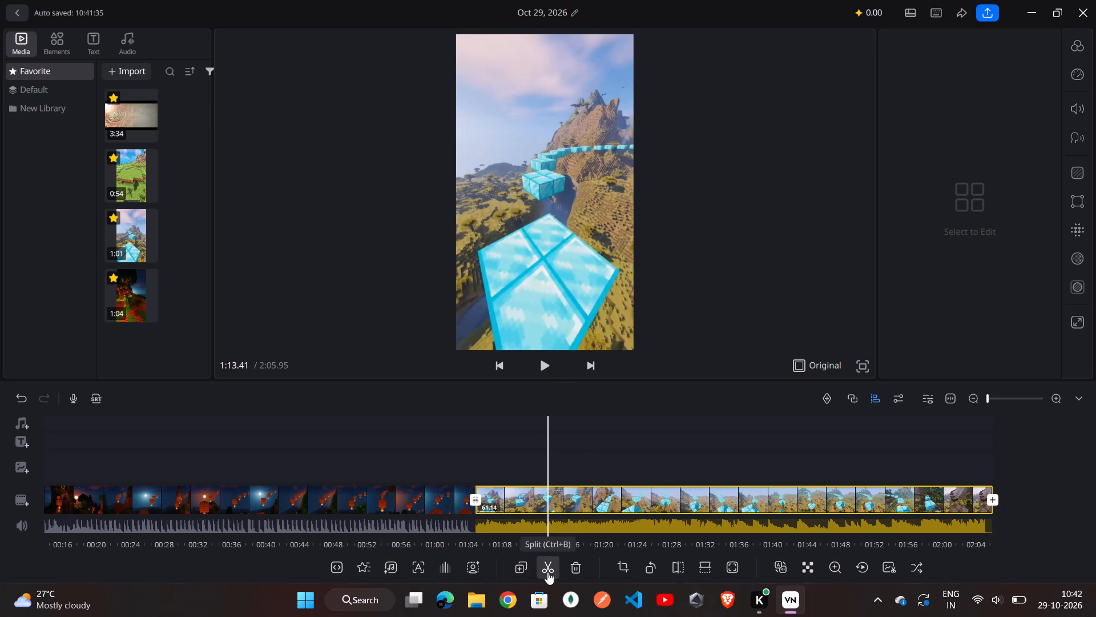
pyautogui.moveTo(642, 460); pyautogui.dragTo(632, 460)
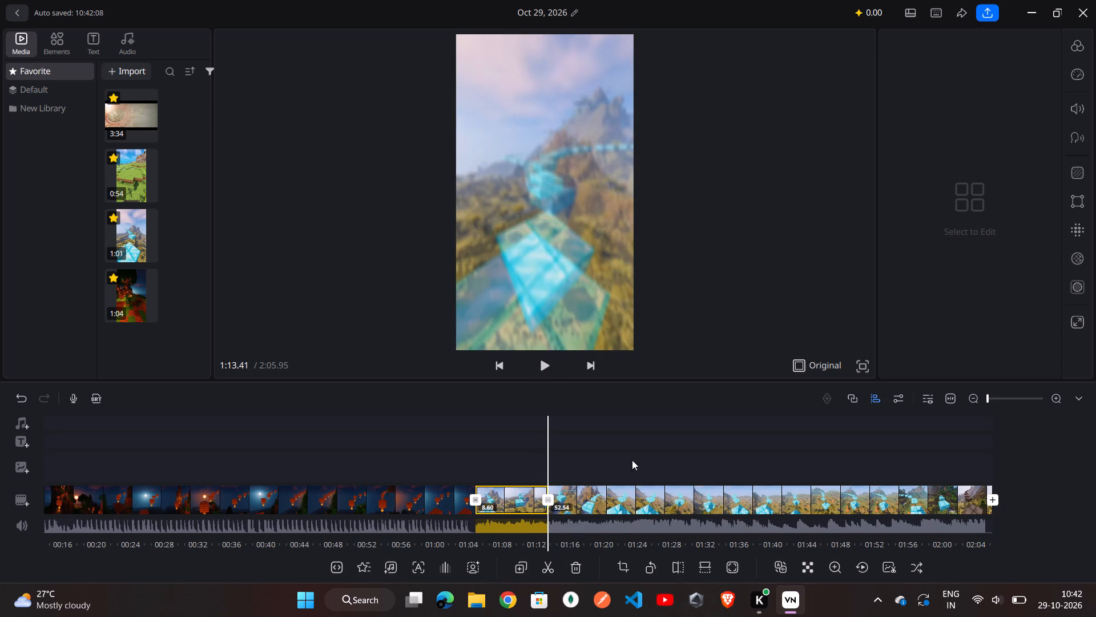
pyautogui.moveTo(632, 460); pyautogui.dragTo(569, 458)
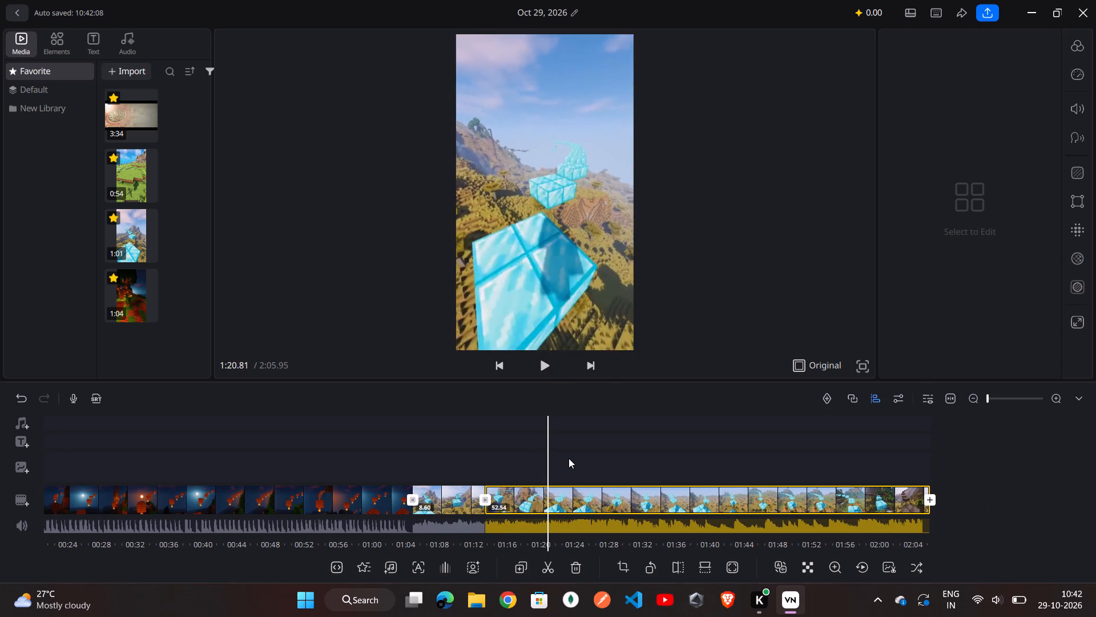
pyautogui.moveTo(569, 458); pyautogui.dragTo(573, 458)
pyautogui.click(551, 575)
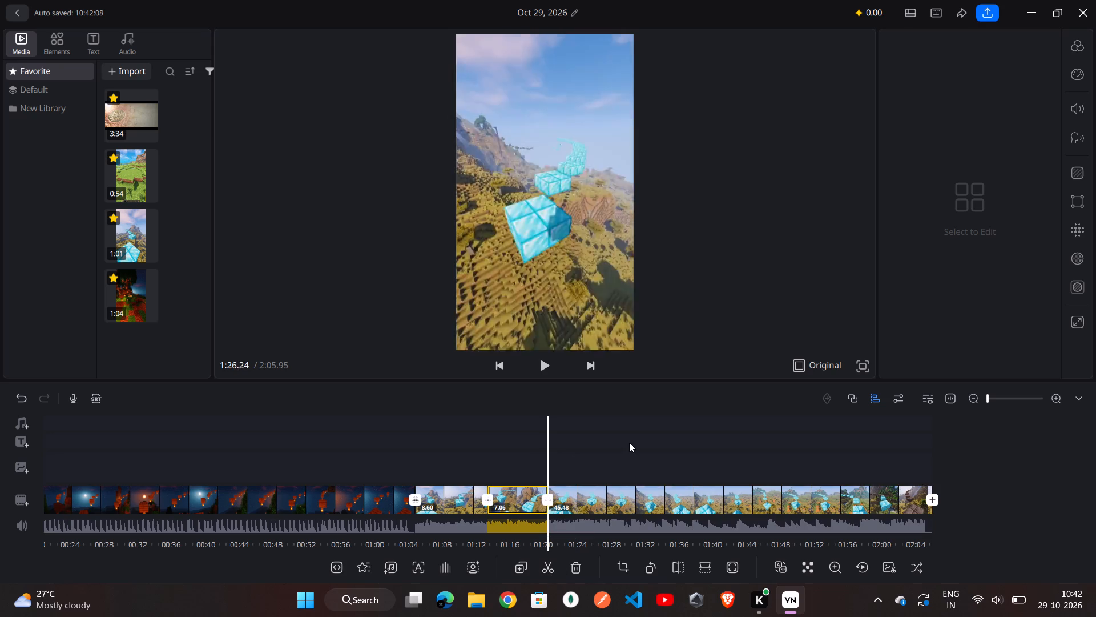
pyautogui.moveTo(629, 442); pyautogui.dragTo(580, 451)
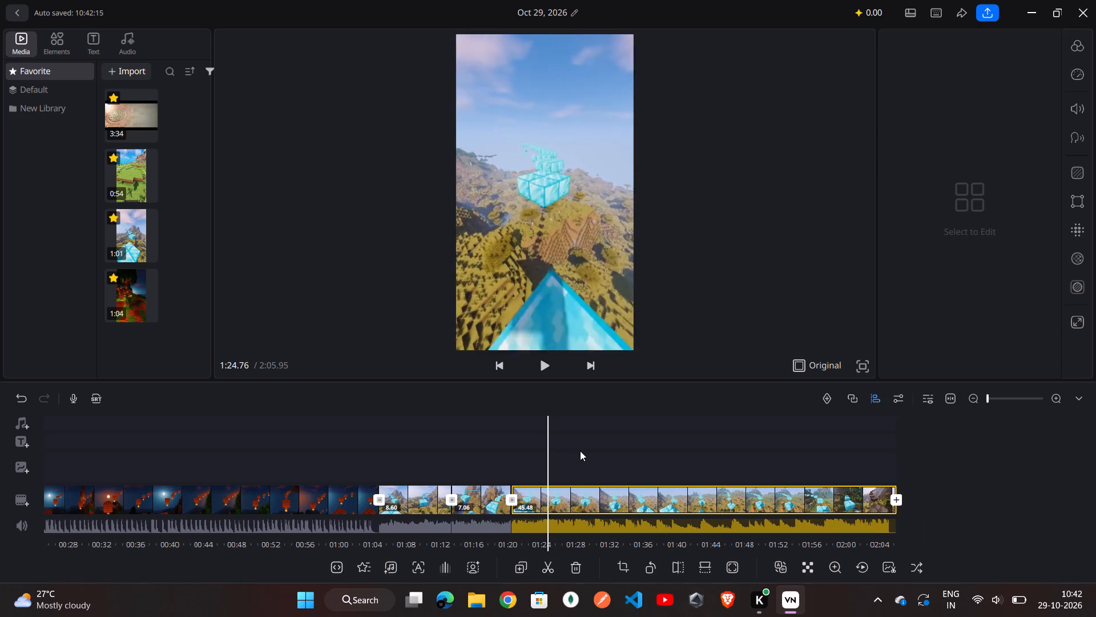
pyautogui.moveTo(580, 451); pyautogui.dragTo(561, 453)
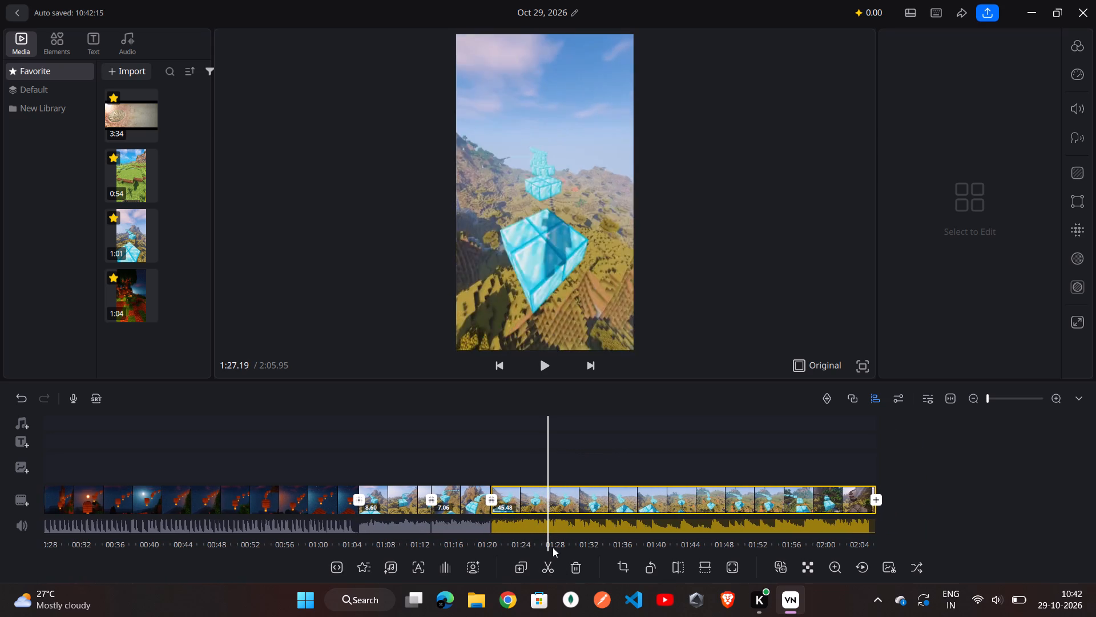
pyautogui.click(545, 565)
pyautogui.moveTo(603, 446); pyautogui.dragTo(536, 463)
pyautogui.click(548, 563)
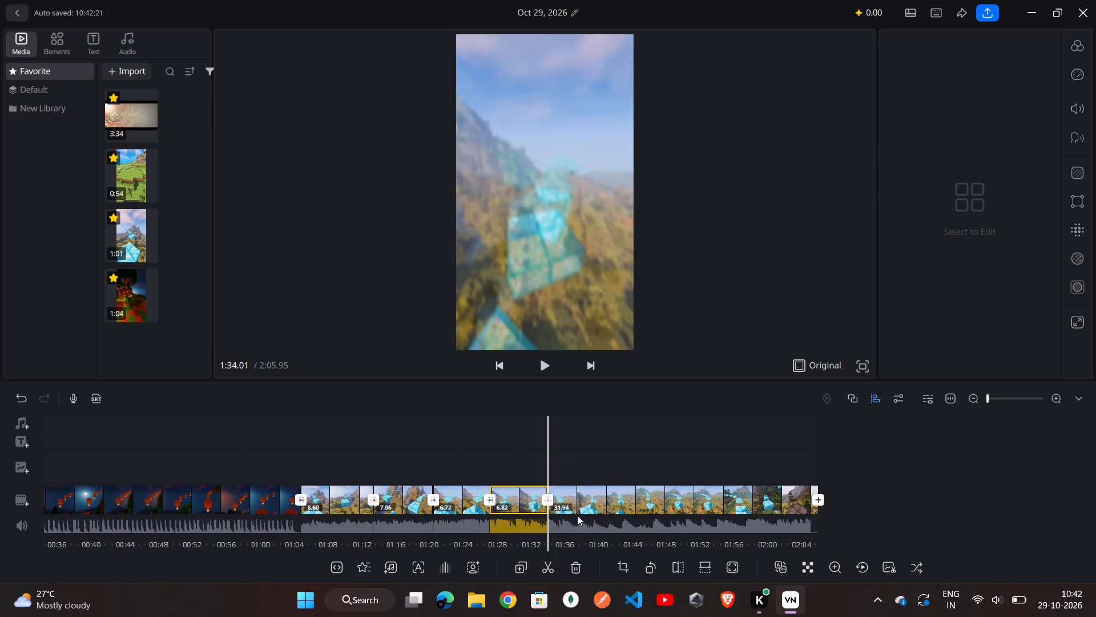
# Split the remaining part of the second clip at about 1:40.8, 1:47.6 and 1:54.6.
pyautogui.moveTo(614, 448); pyautogui.dragTo(566, 453)
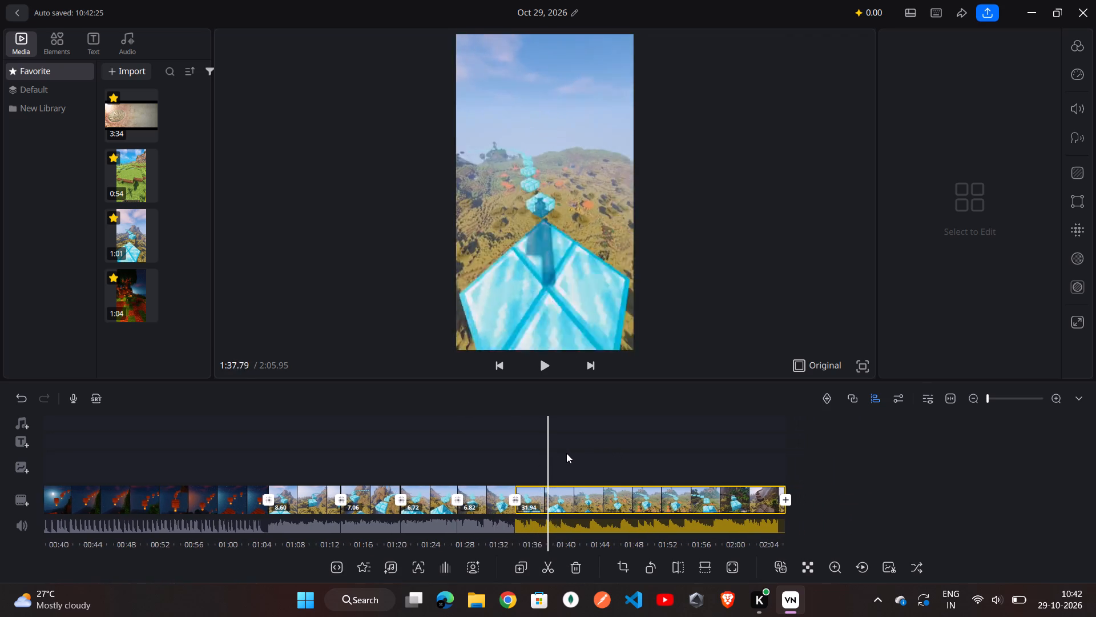
pyautogui.moveTo(566, 453); pyautogui.dragTo(549, 450)
pyautogui.click(553, 564)
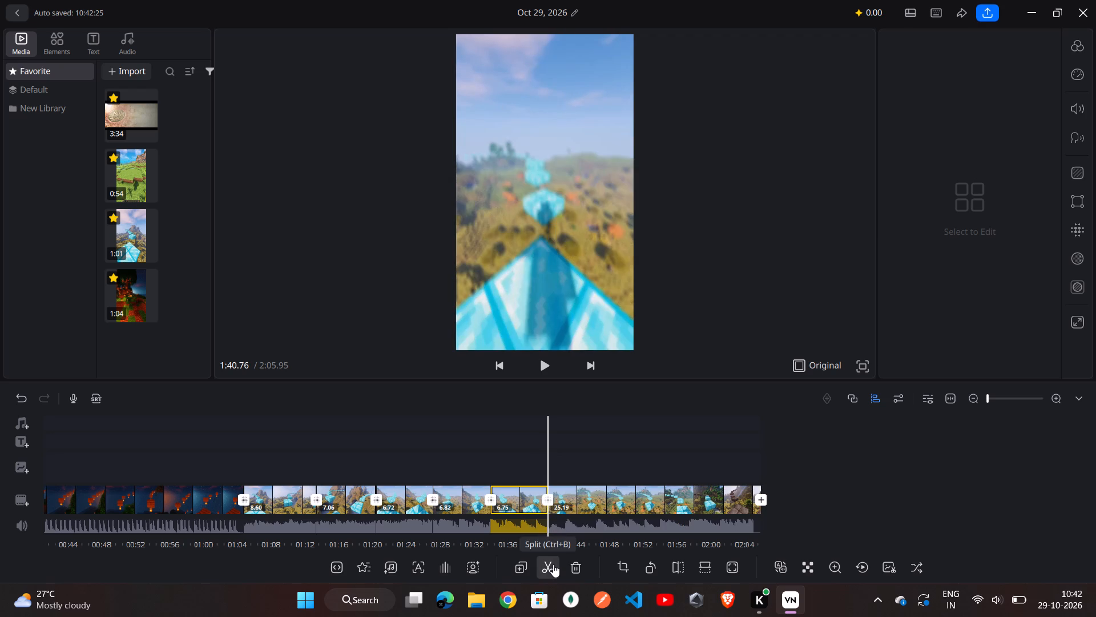
pyautogui.moveTo(599, 462); pyautogui.dragTo(554, 462)
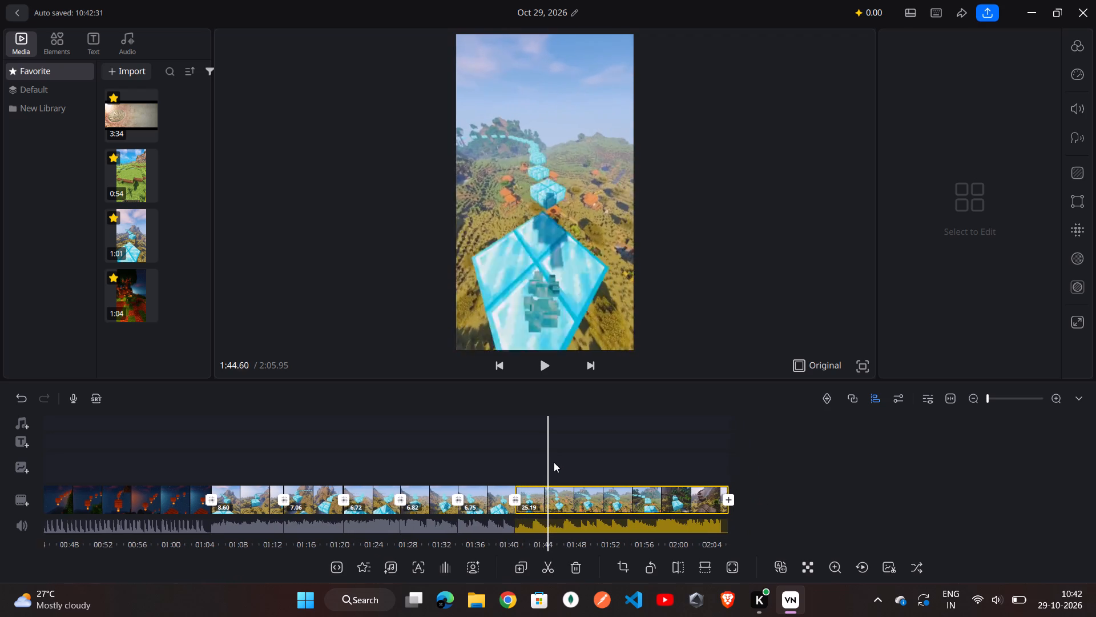
pyautogui.moveTo(554, 462); pyautogui.dragTo(531, 461)
pyautogui.click(548, 561)
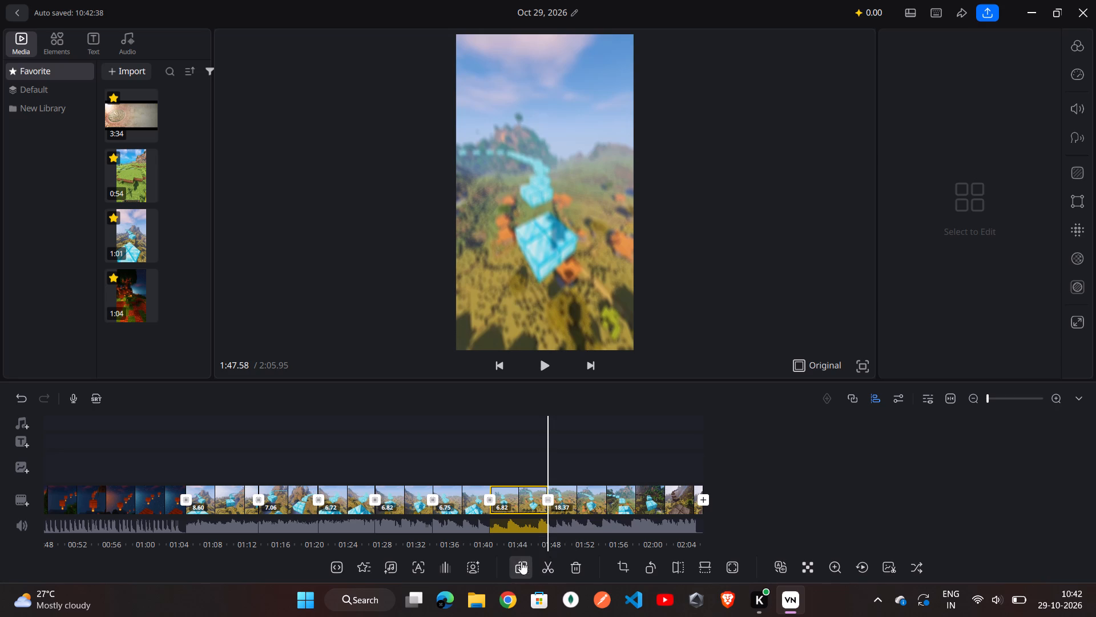
pyautogui.moveTo(594, 458); pyautogui.dragTo(594, 459)
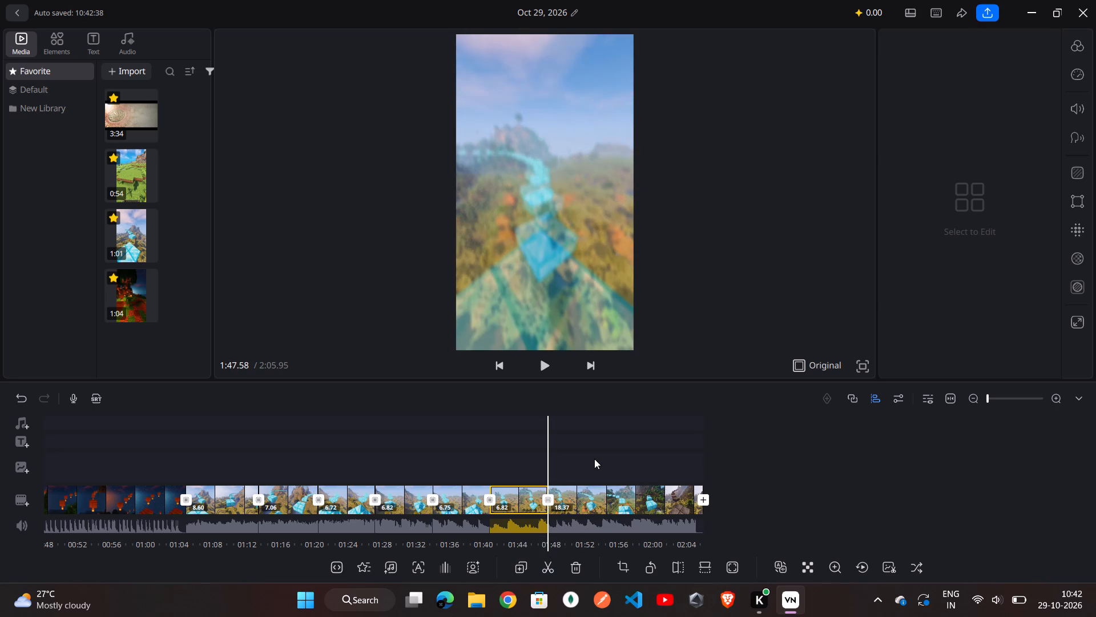
pyautogui.moveTo(594, 459); pyautogui.dragTo(526, 459)
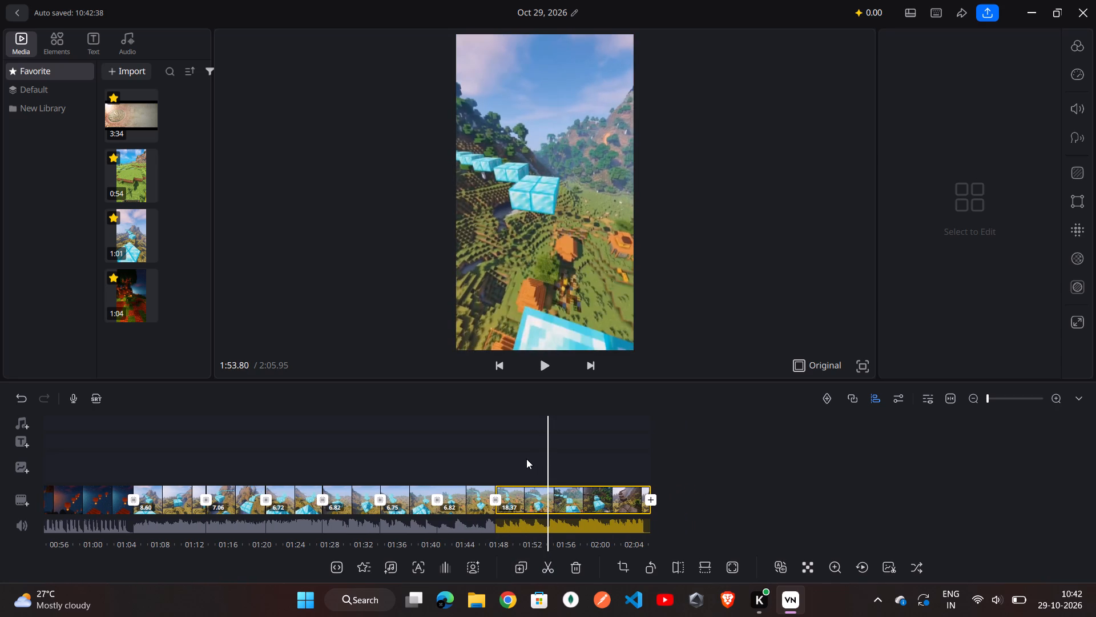
pyautogui.moveTo(526, 459); pyautogui.dragTo(528, 462)
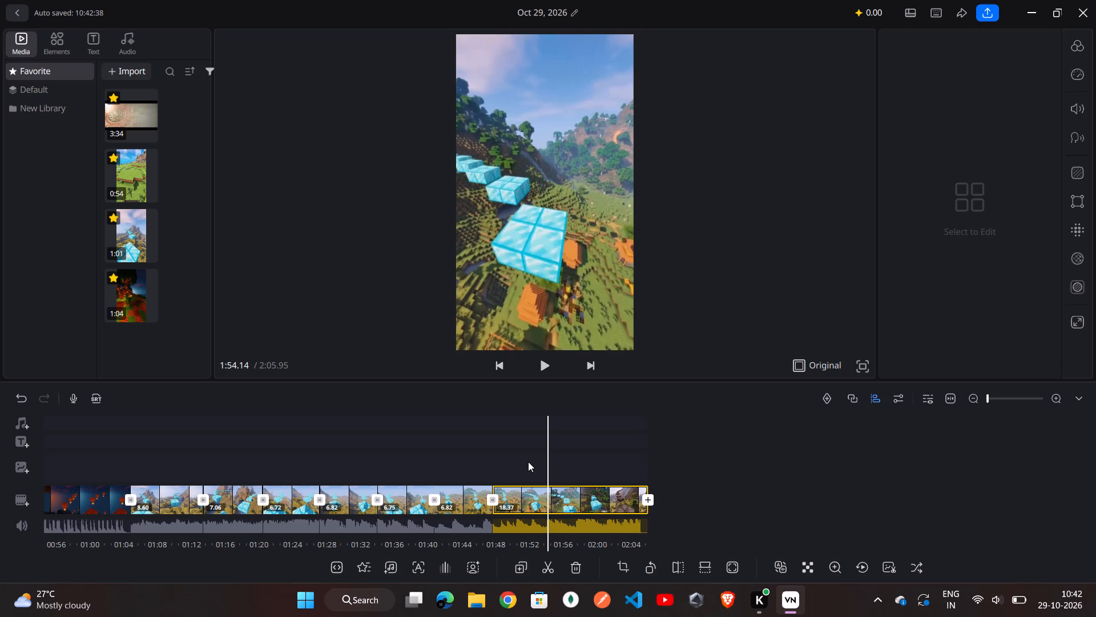
pyautogui.moveTo(528, 462); pyautogui.dragTo(525, 461)
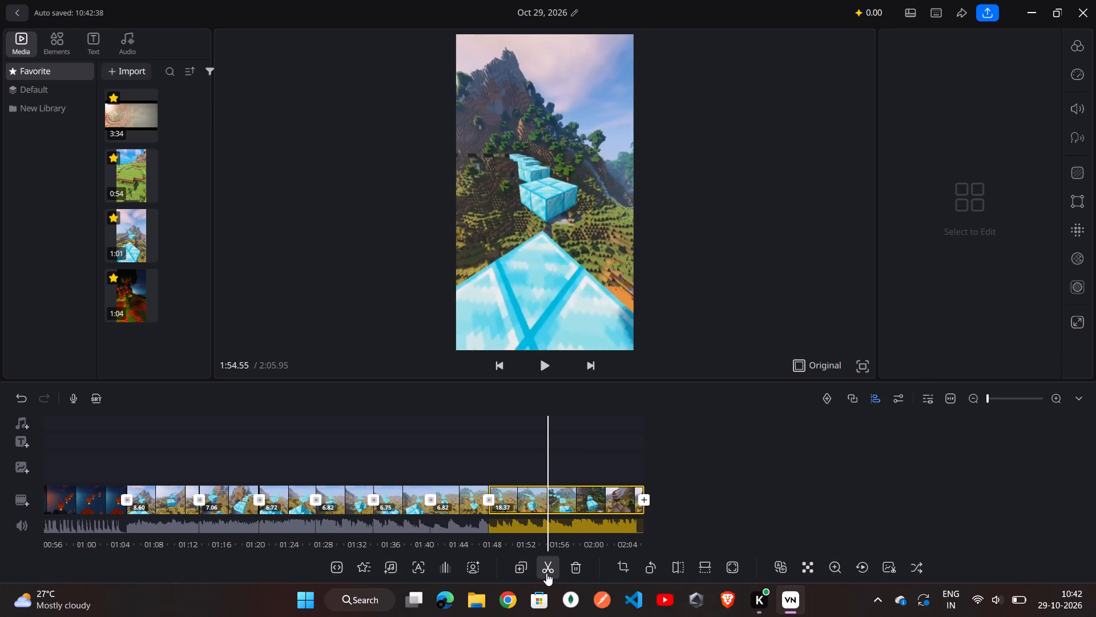
pyautogui.click(546, 573)
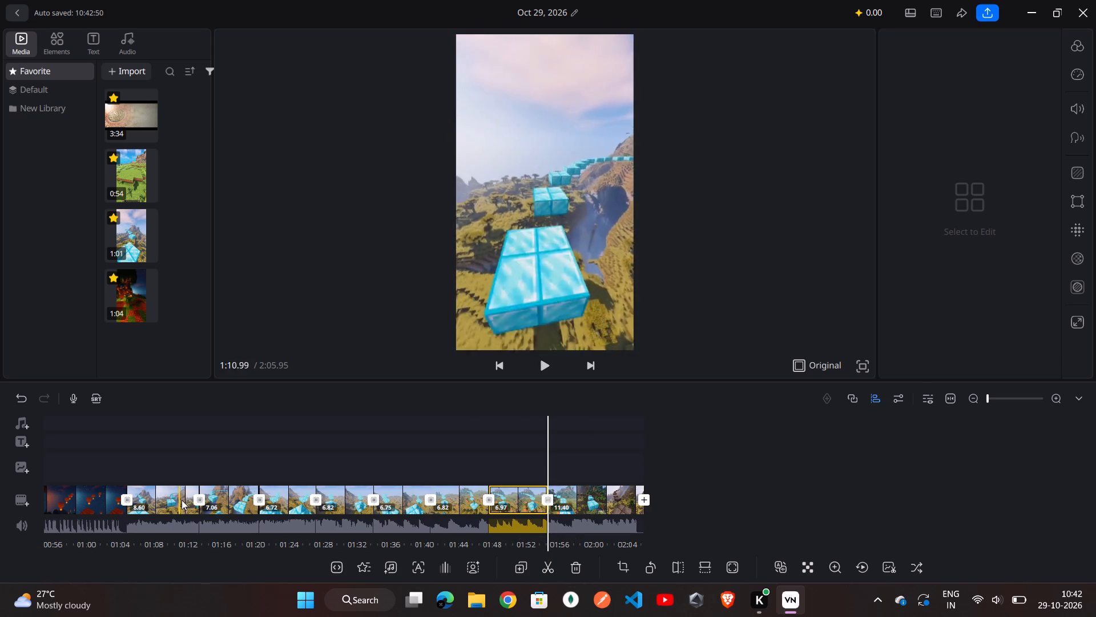
# Change the transition at the 1:13 cut to Dissolve 1 with a duration of 1.8.
pyautogui.click(199, 498)
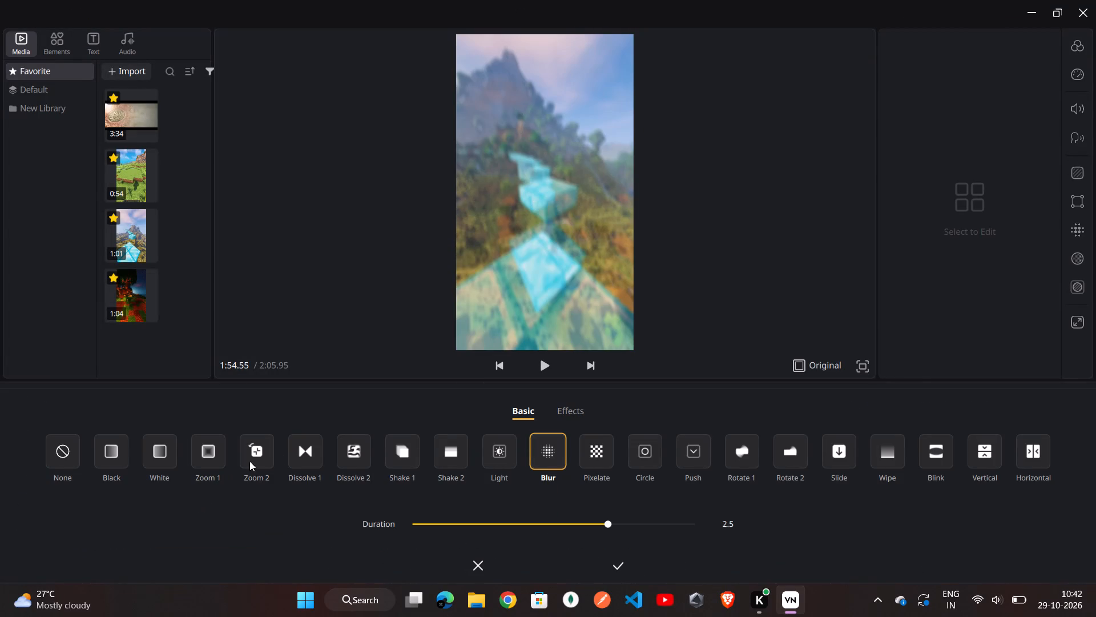
pyautogui.click(304, 452)
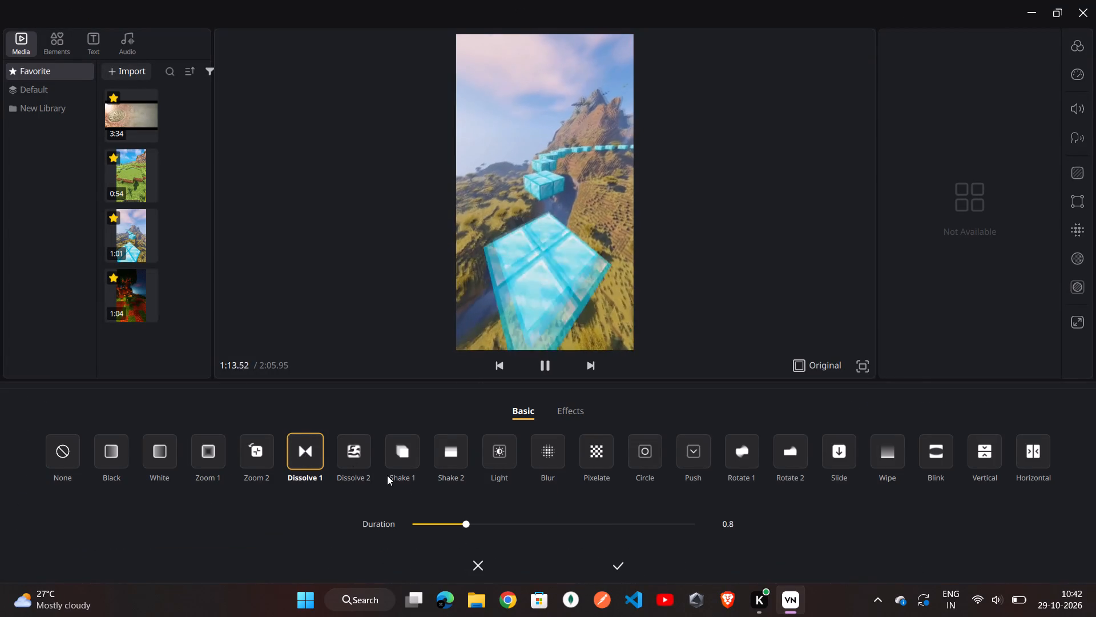
pyautogui.click(551, 521)
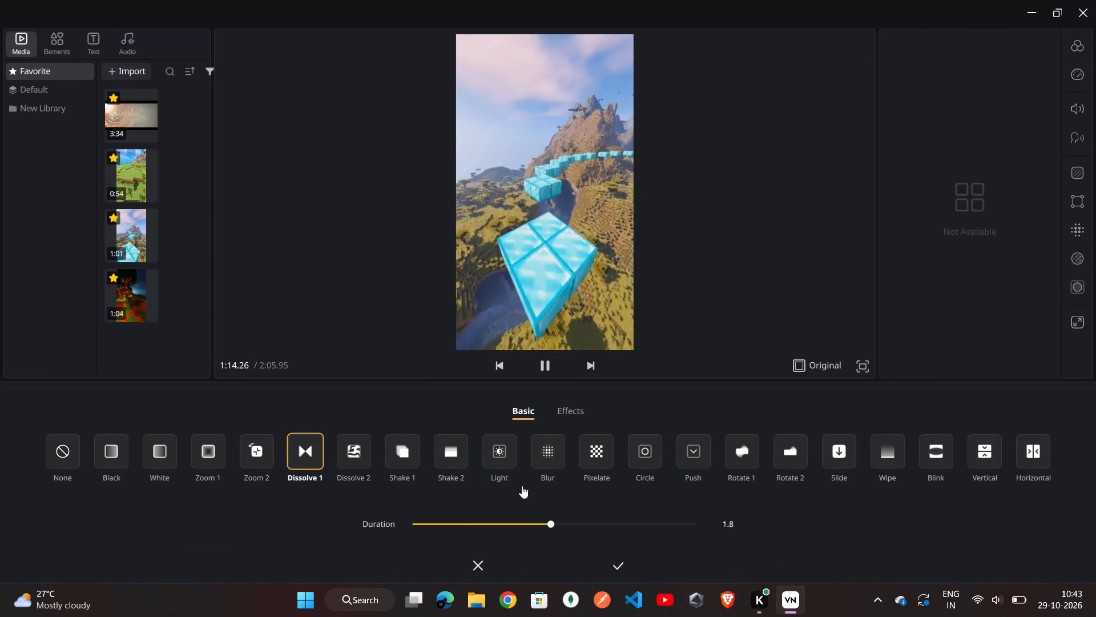
pyautogui.click(627, 570)
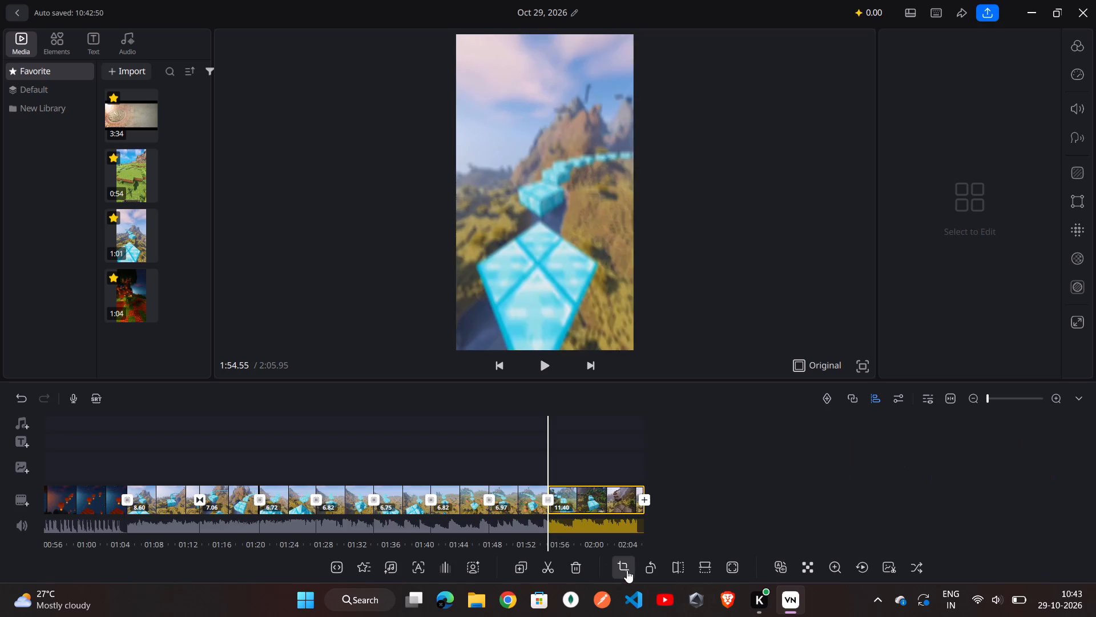
# At the 1:20 cut, try the Pixelate transition and apply Dissolve 1 with a duration of 1.7.
pyautogui.click(259, 499)
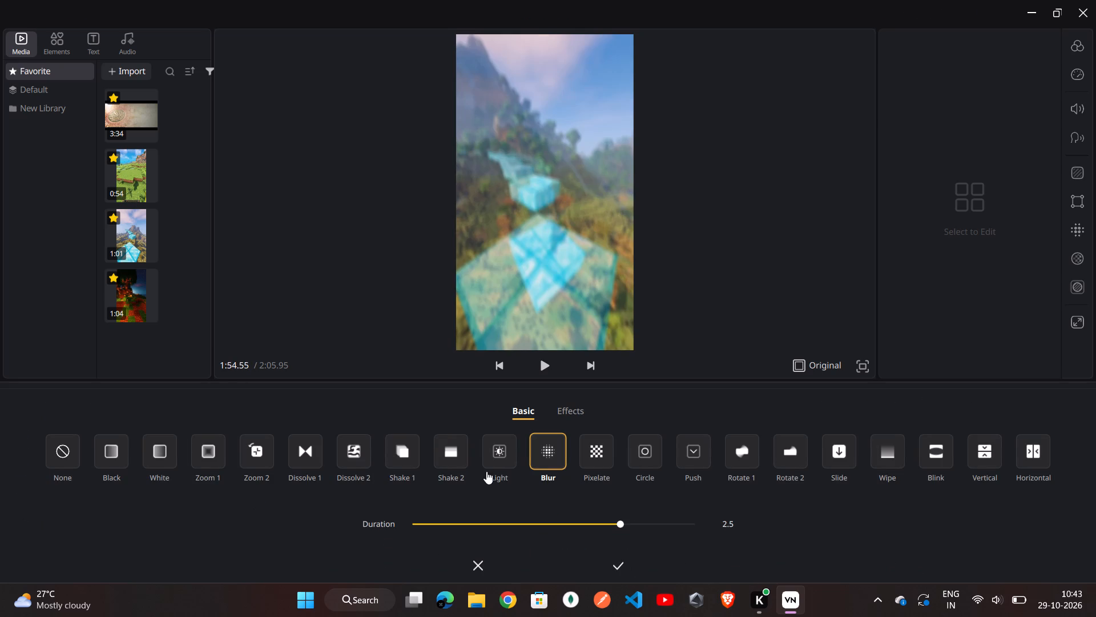
pyautogui.click(599, 447)
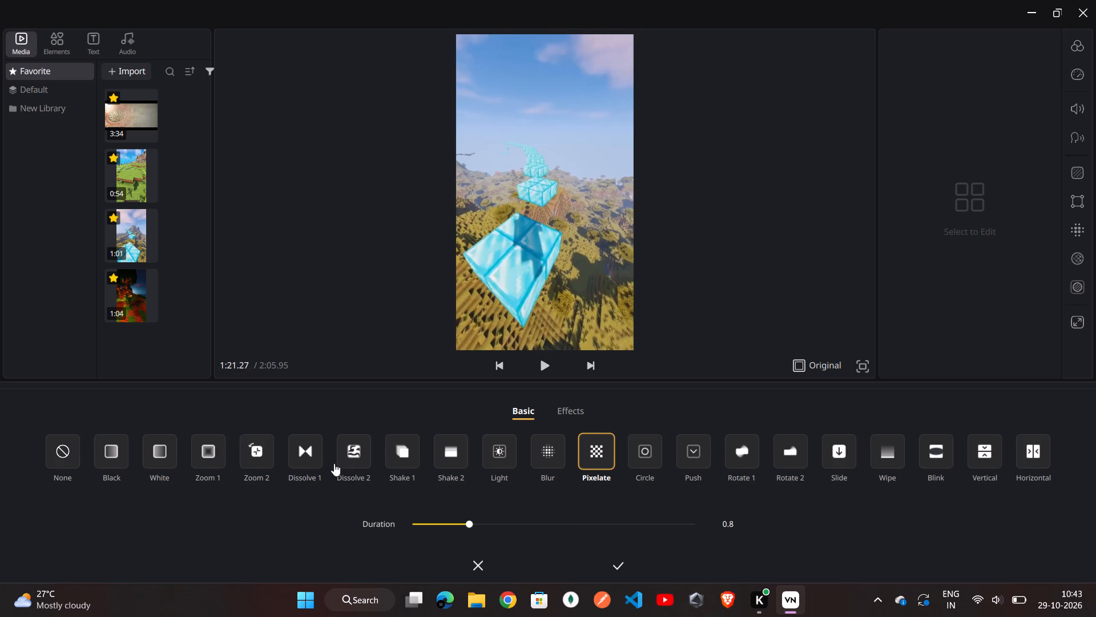
pyautogui.click(313, 454)
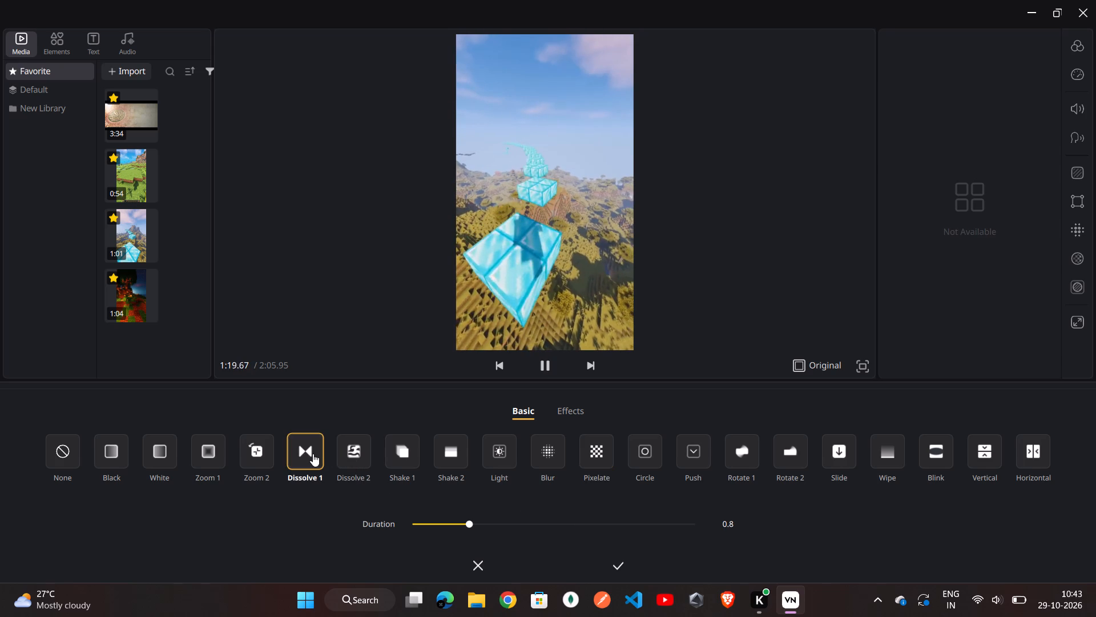
pyautogui.click(554, 526)
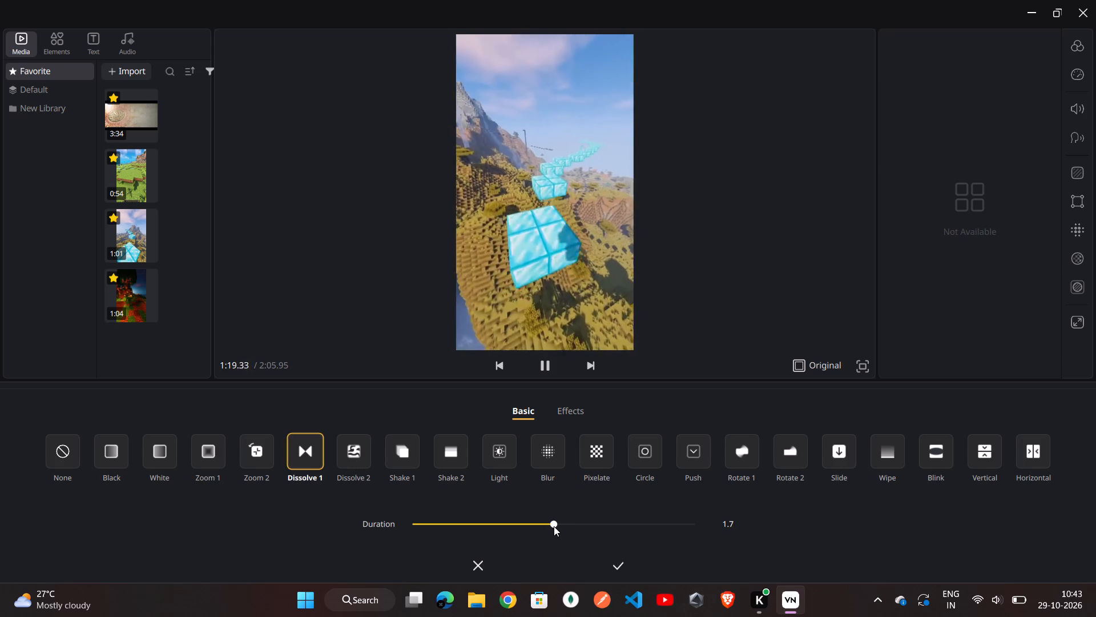
pyautogui.click(619, 564)
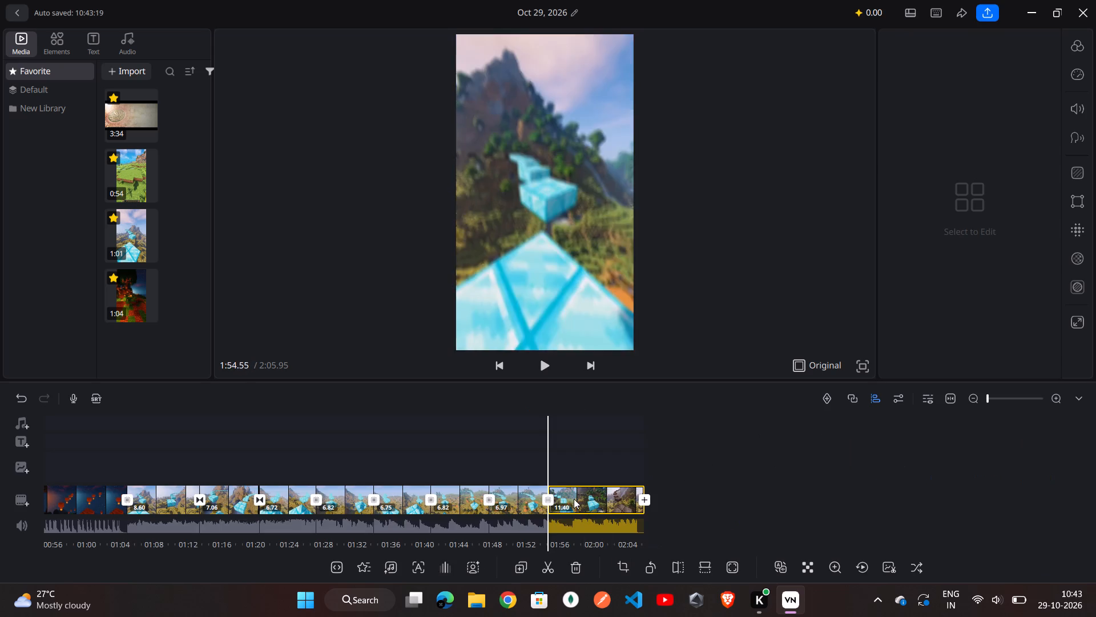
# Change the transition at the 1:27 cut to Dissolve 1 with a duration of 1.7.
pyautogui.click(316, 499)
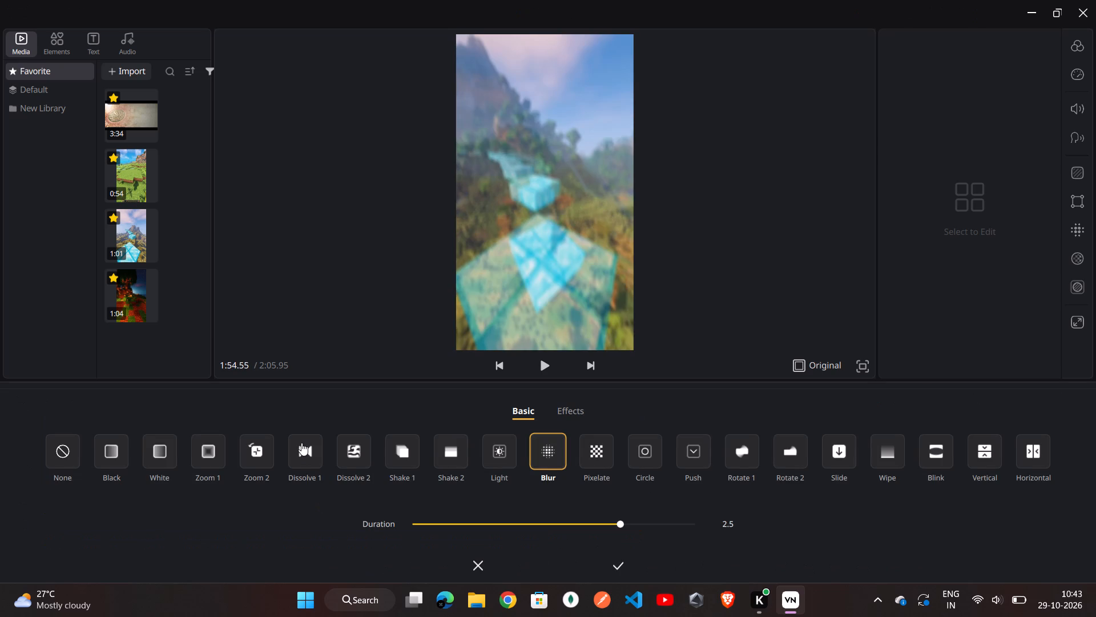
pyautogui.click(301, 443)
pyautogui.click(549, 524)
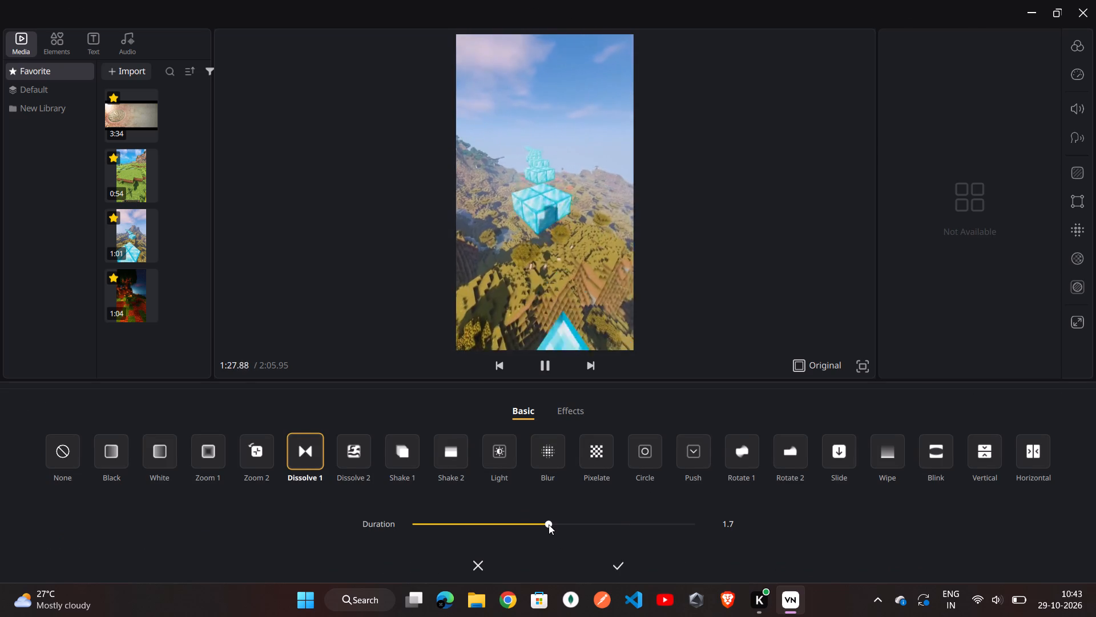
pyautogui.click(616, 565)
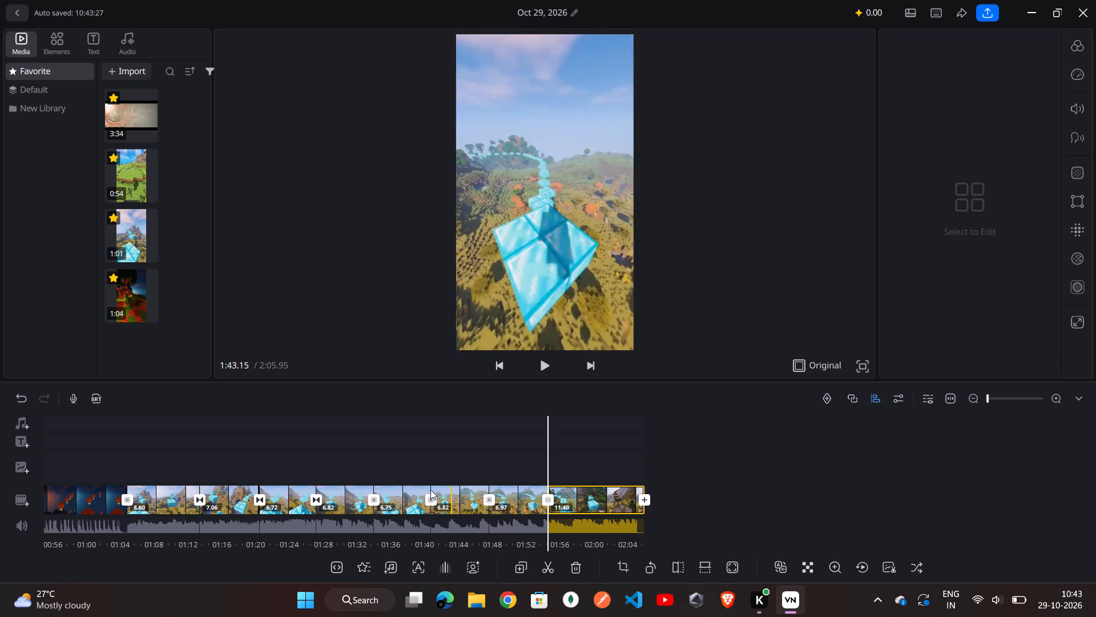
# Change the transition at the 1:34 cut to Dissolve 1 with a duration of 1.7.
pyautogui.click(375, 500)
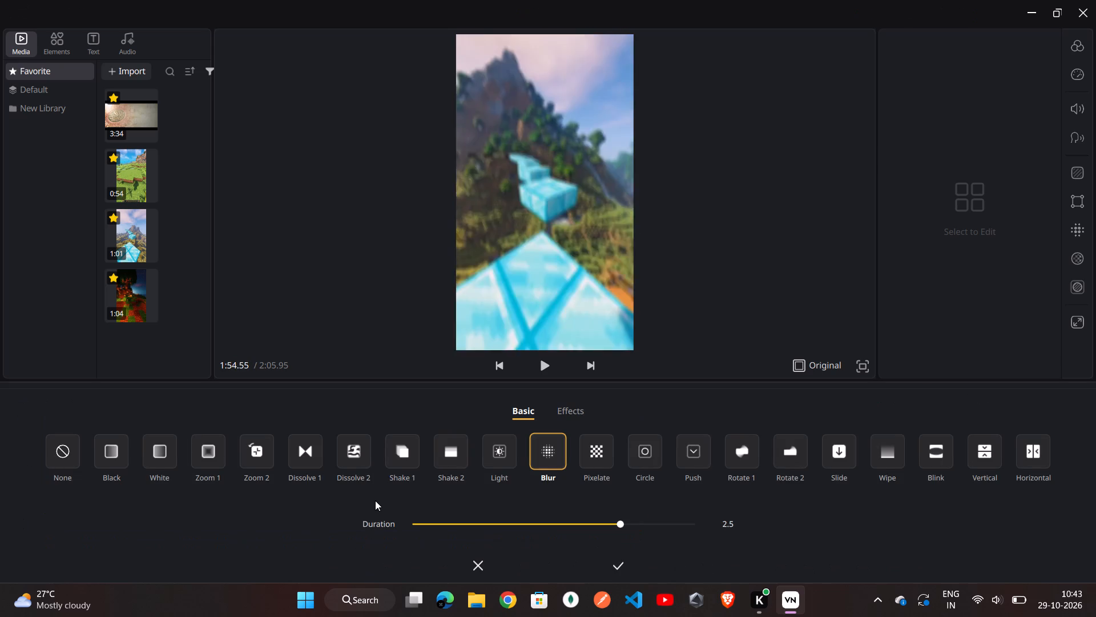
pyautogui.click(305, 460)
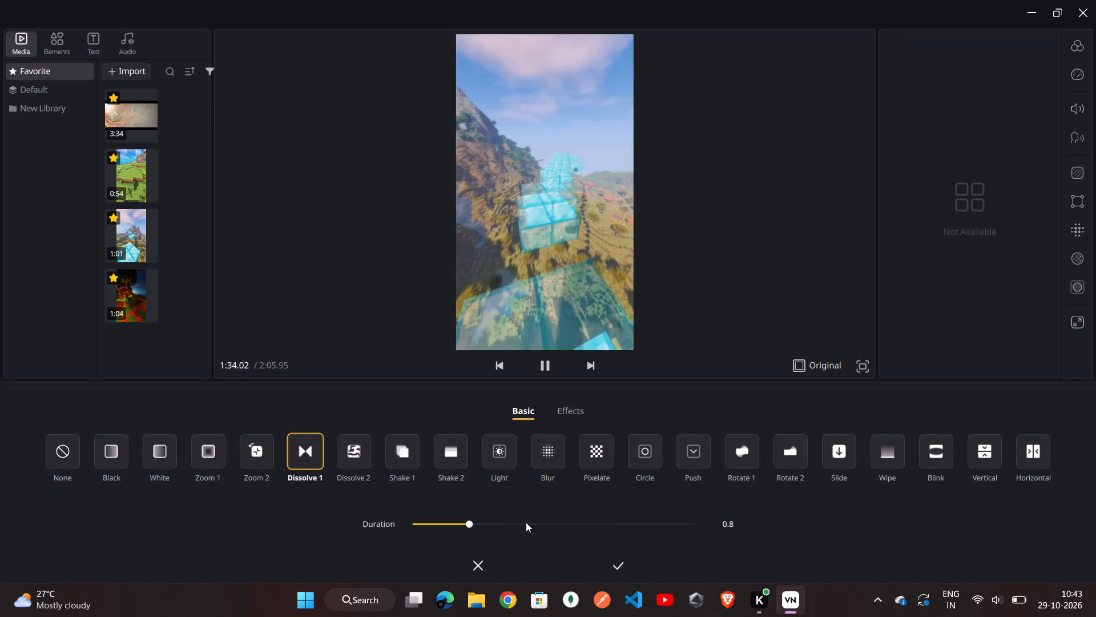
pyautogui.click(550, 527)
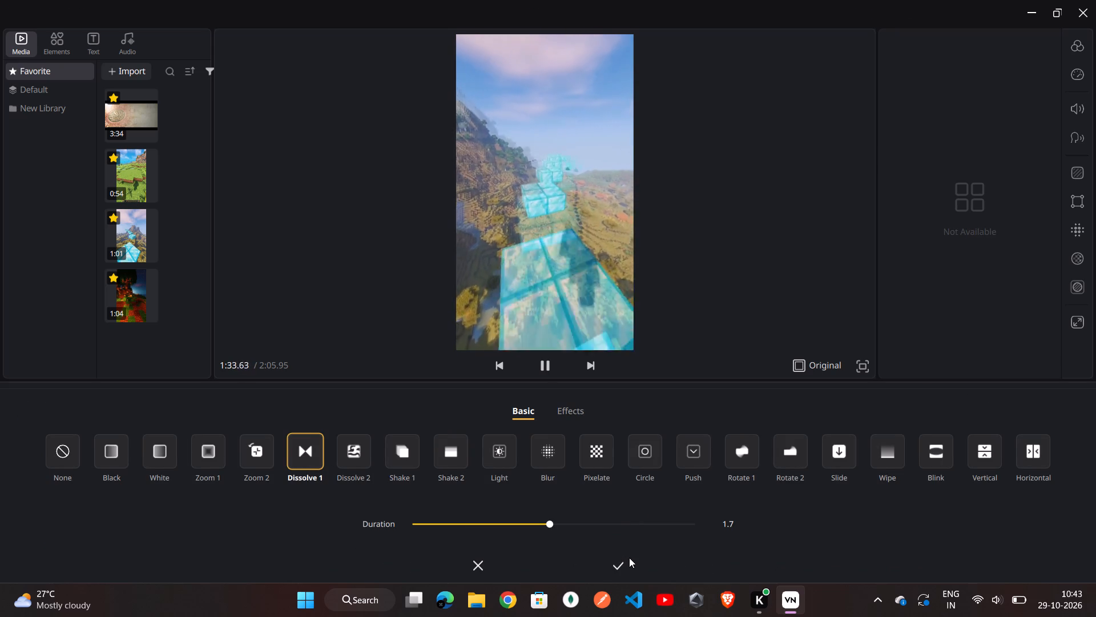
pyautogui.click(624, 563)
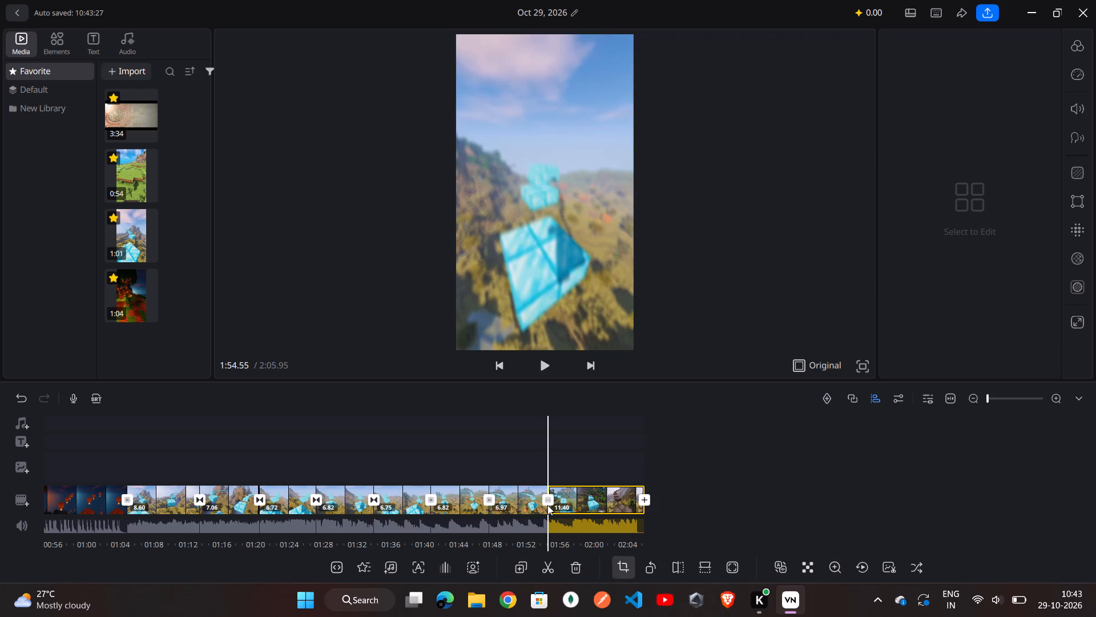
# Change the transition at the 1:41 cut to Zoom 2 with a duration of 0.8.
pyautogui.click(432, 502)
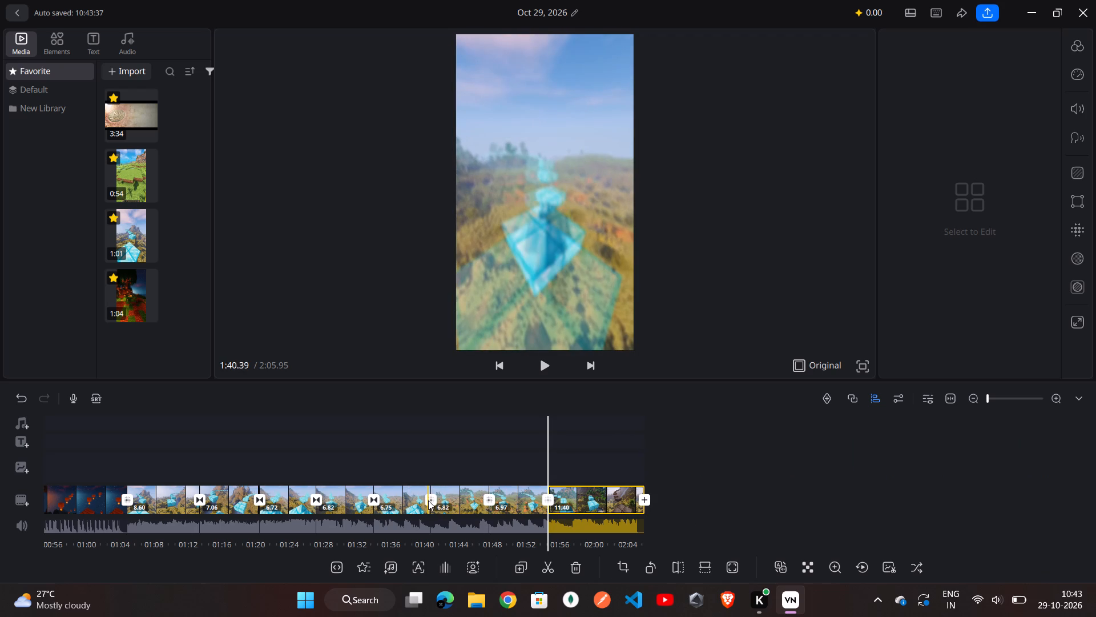
pyautogui.click(428, 500)
pyautogui.click(428, 500)
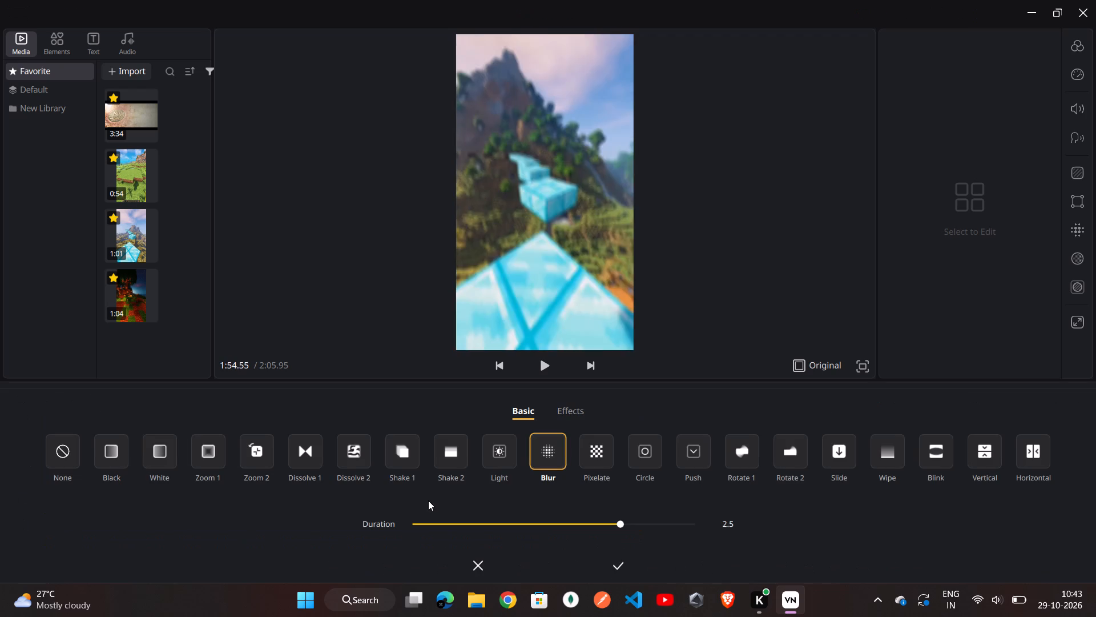
pyautogui.click(255, 455)
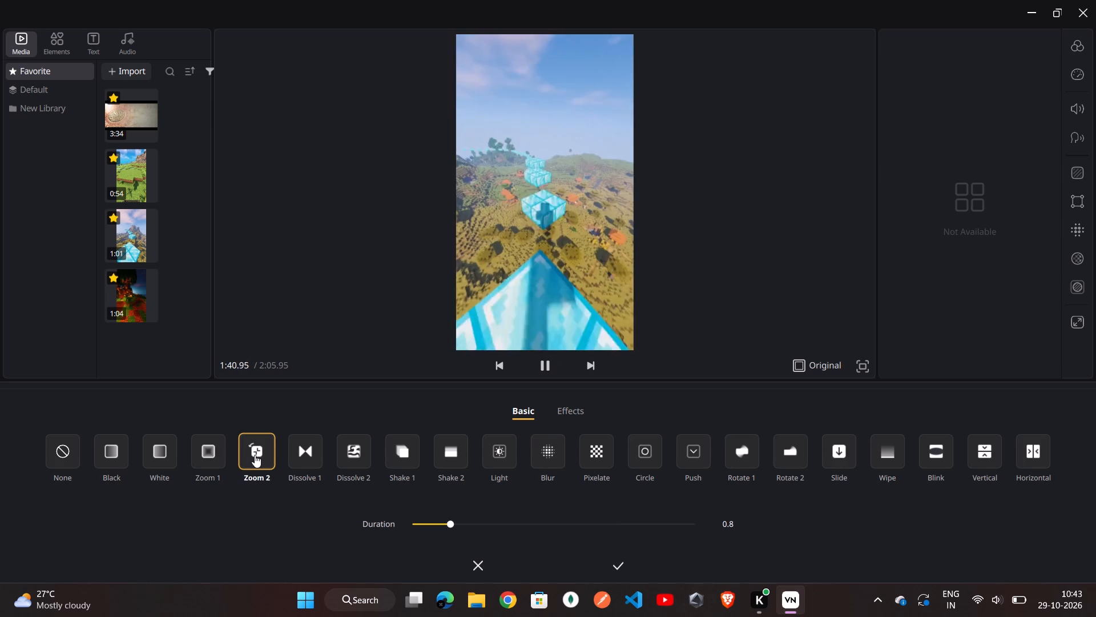
pyautogui.click(619, 565)
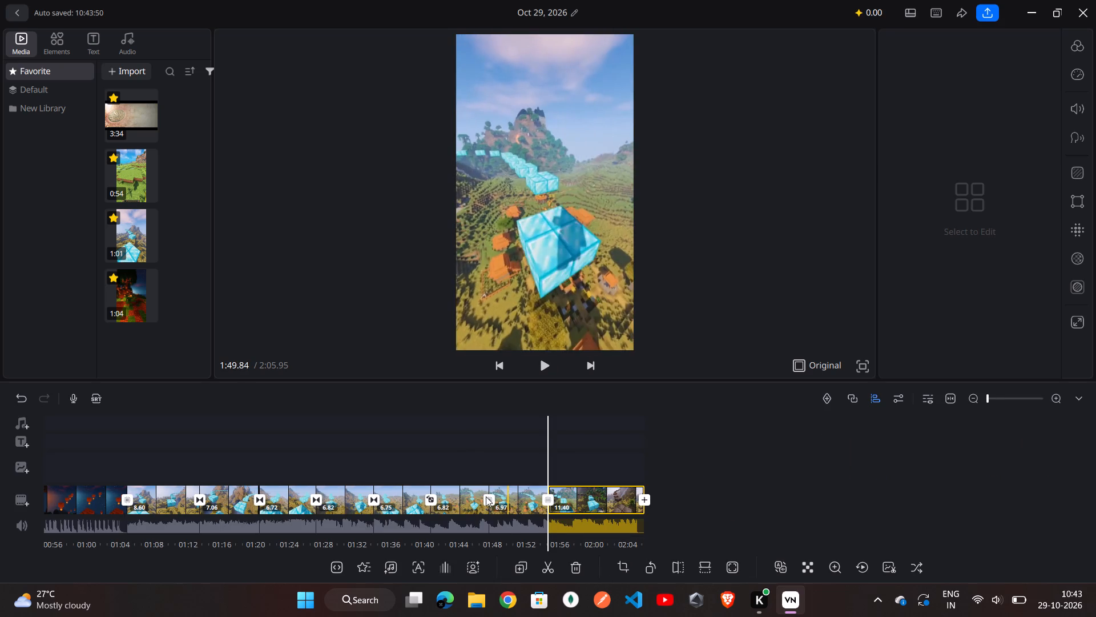
# Change the transition at the 1:48 cut to Zoom 1 with a duration of 2.5.
pyautogui.click(488, 497)
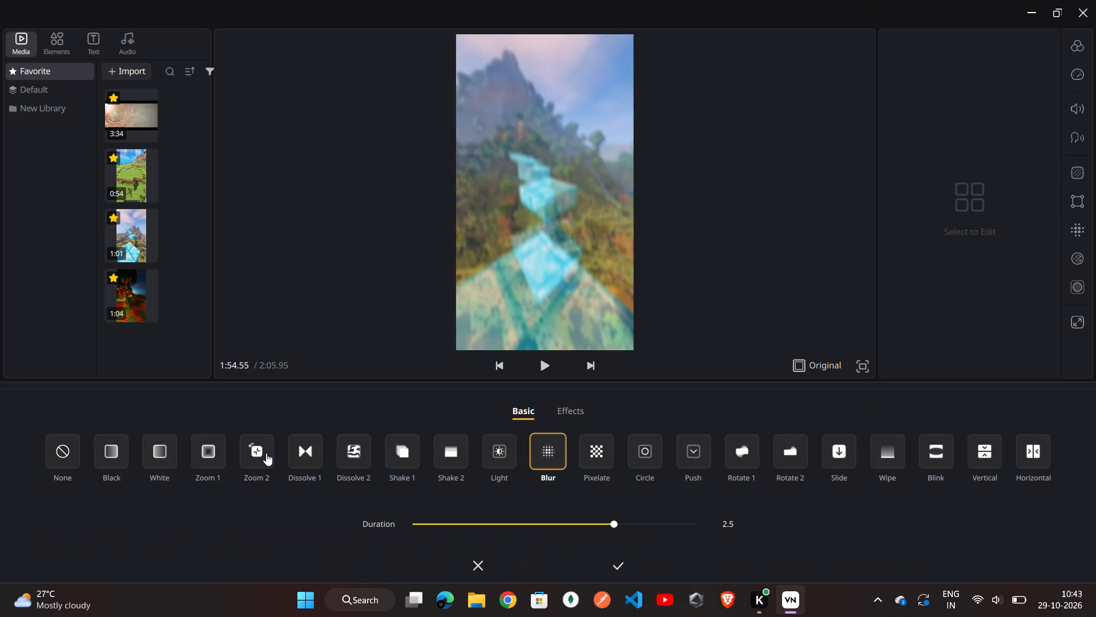
pyautogui.click(216, 448)
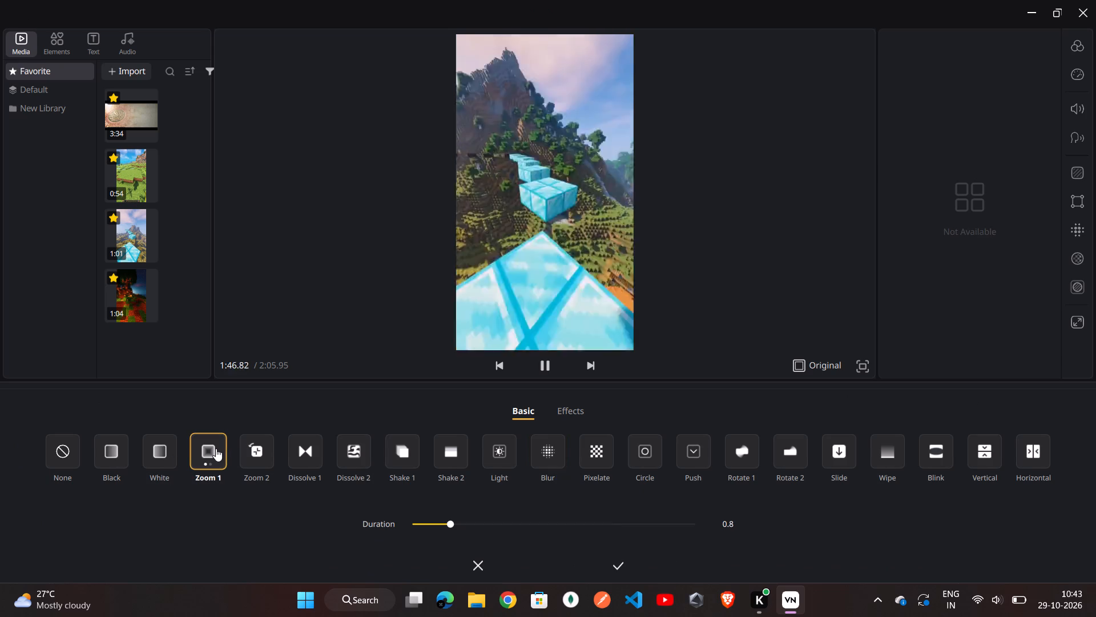
pyautogui.click(549, 520)
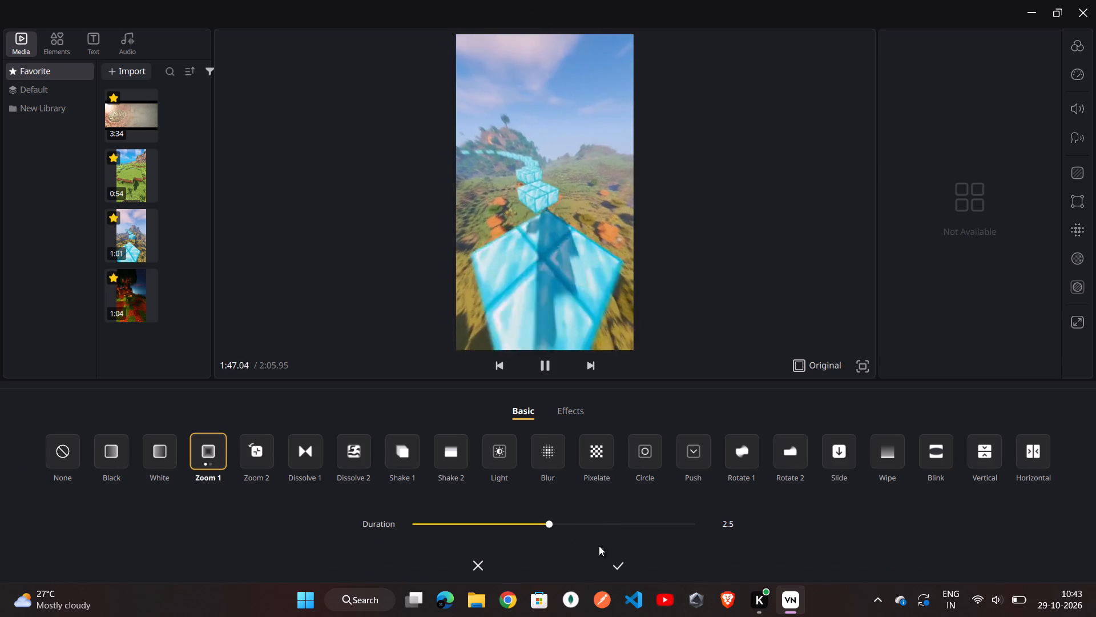
pyautogui.click(624, 564)
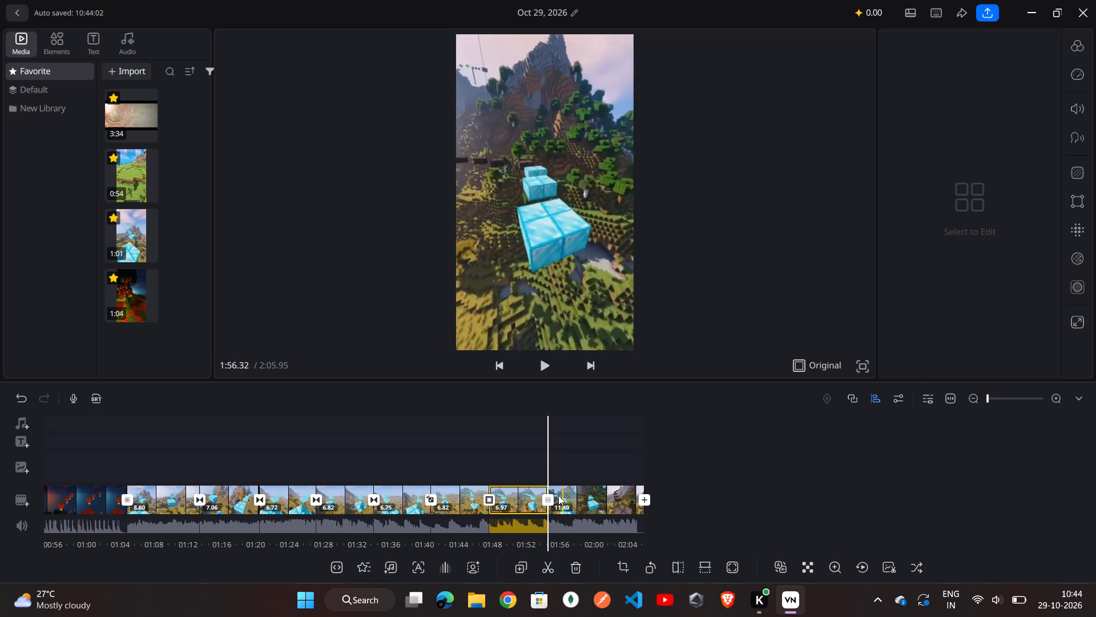
# Change the transition at the 1:54 cut to Circle with a duration of 1.8.
pyautogui.click(547, 495)
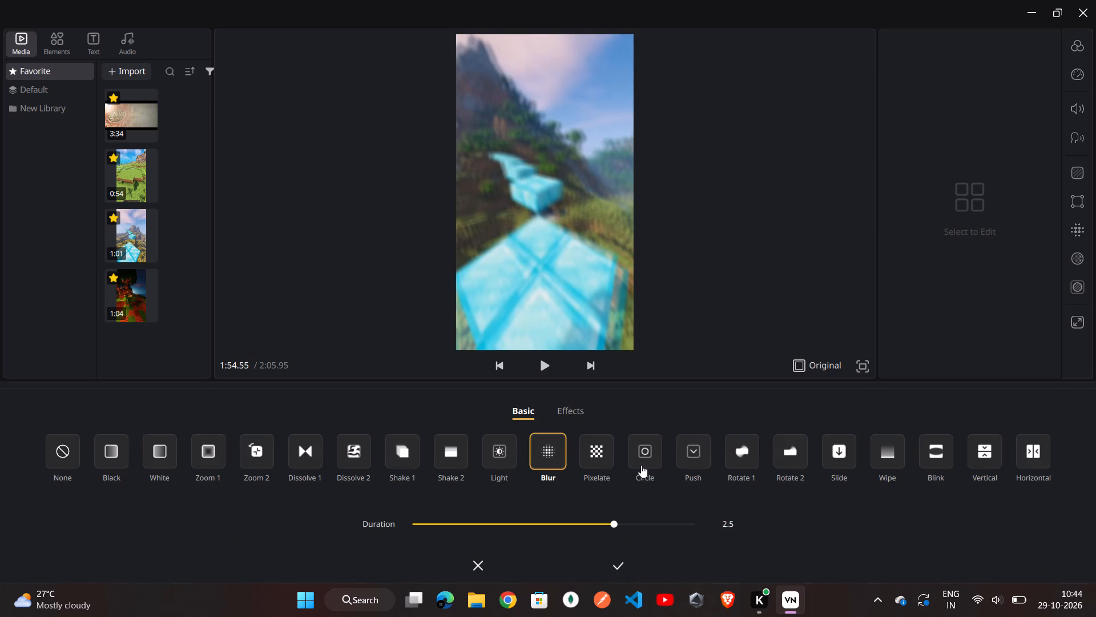
pyautogui.click(641, 465)
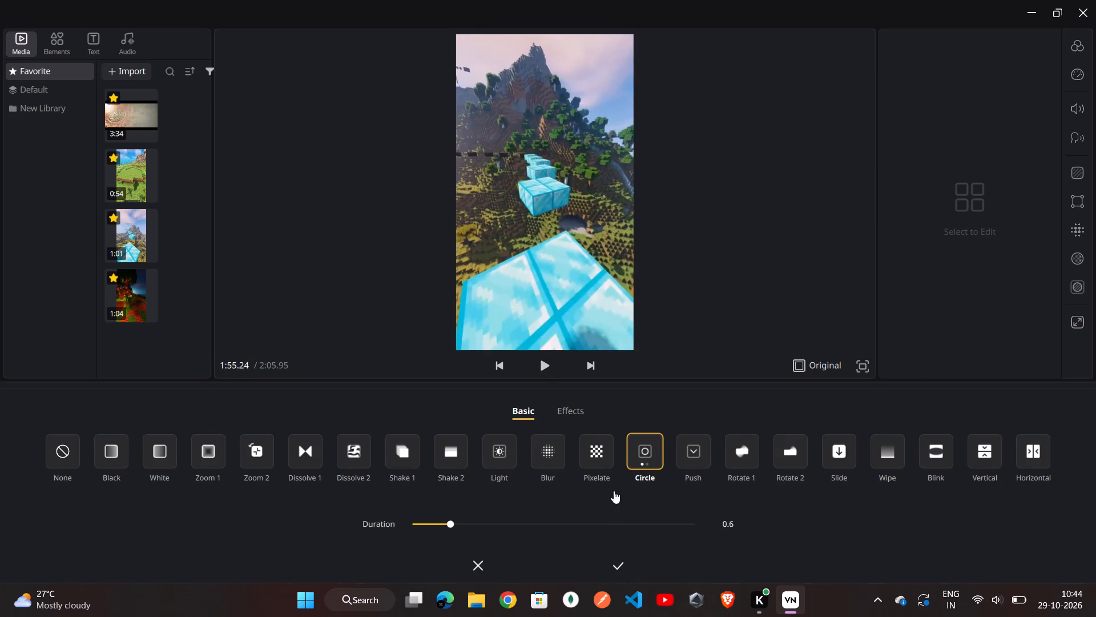
pyautogui.click(555, 521)
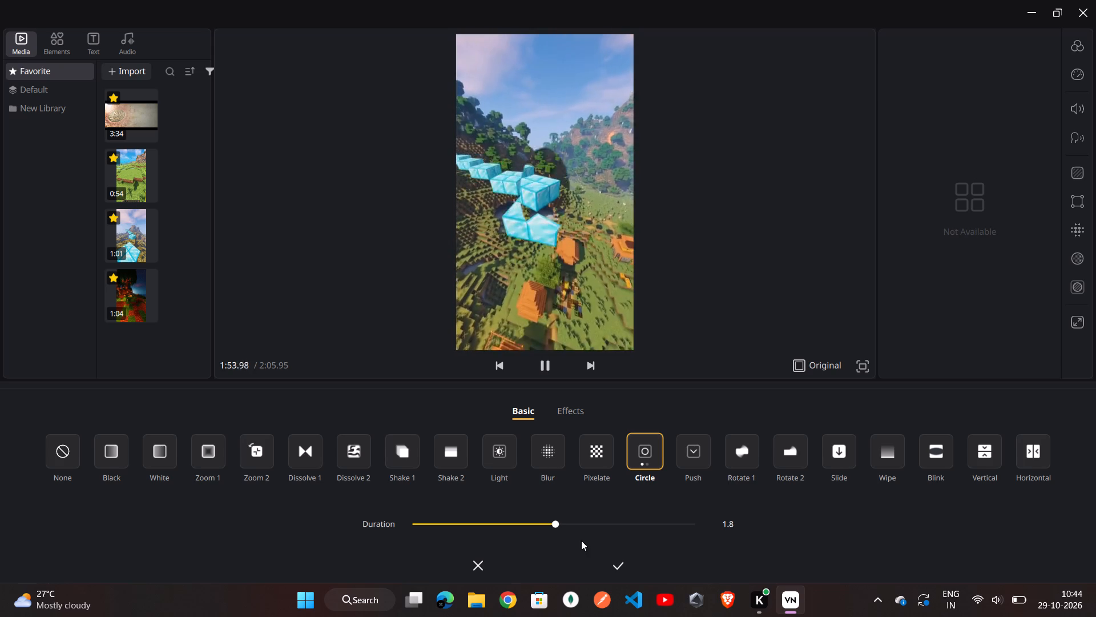
pyautogui.click(615, 563)
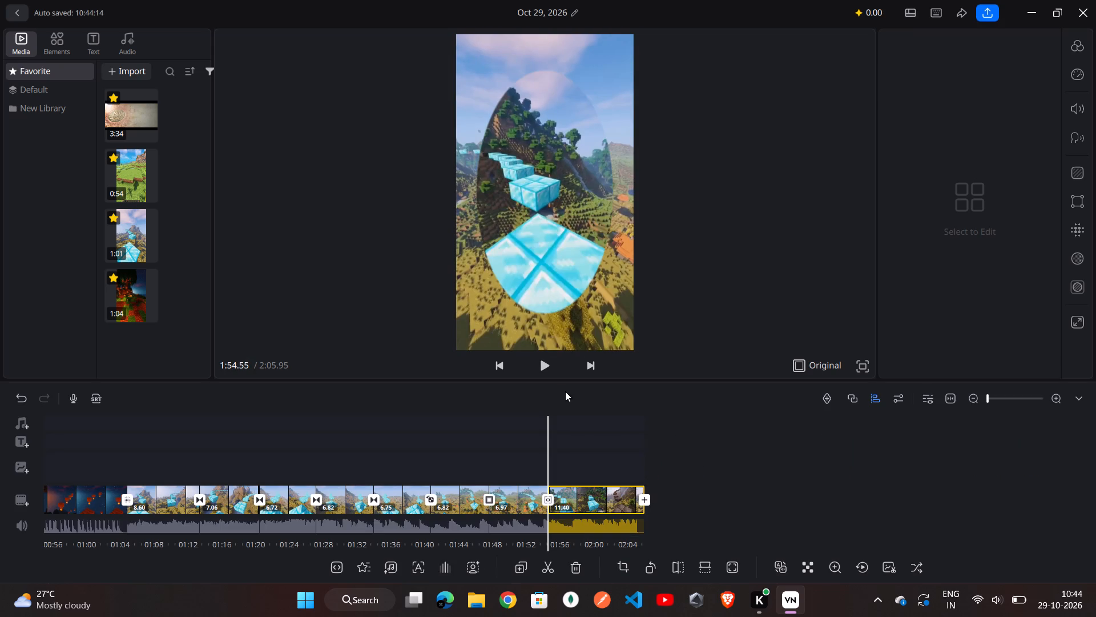
# Add the 0:54 grassy-field clip from the favourites to the end of the main video track.
pyautogui.moveTo(591, 459); pyautogui.dragTo(511, 459)
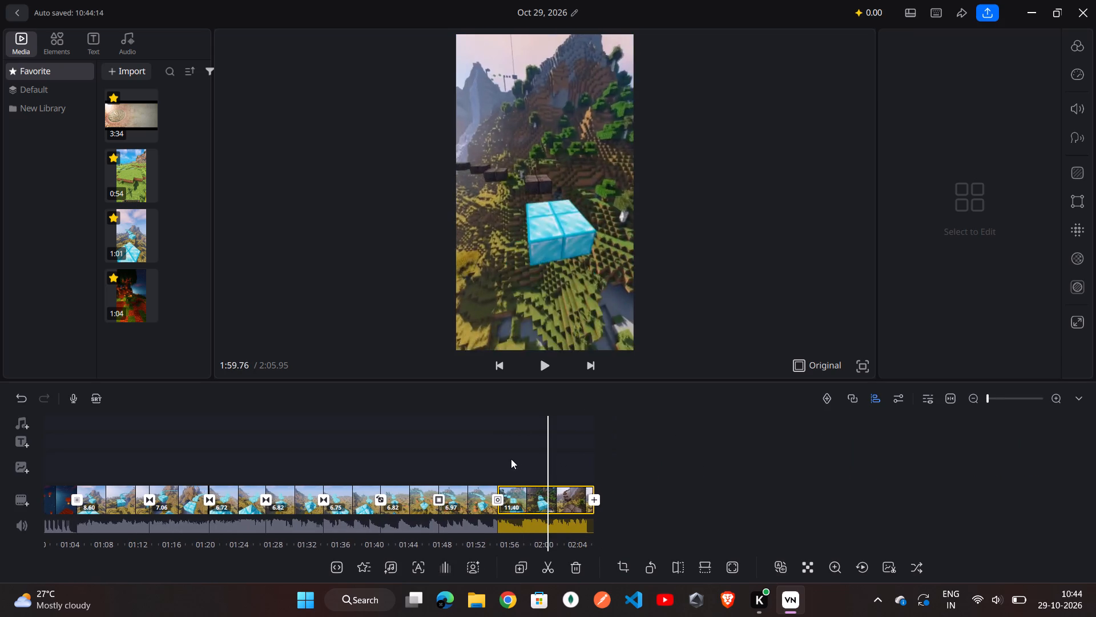
pyautogui.moveTo(511, 459); pyautogui.dragTo(474, 460)
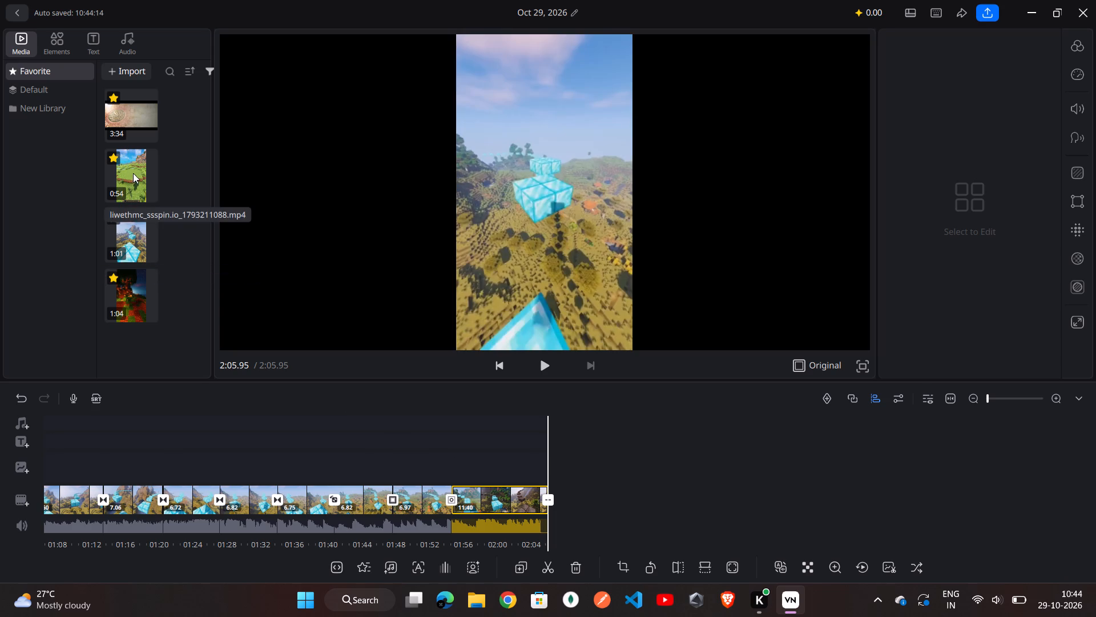
pyautogui.moveTo(133, 173); pyautogui.dragTo(583, 490)
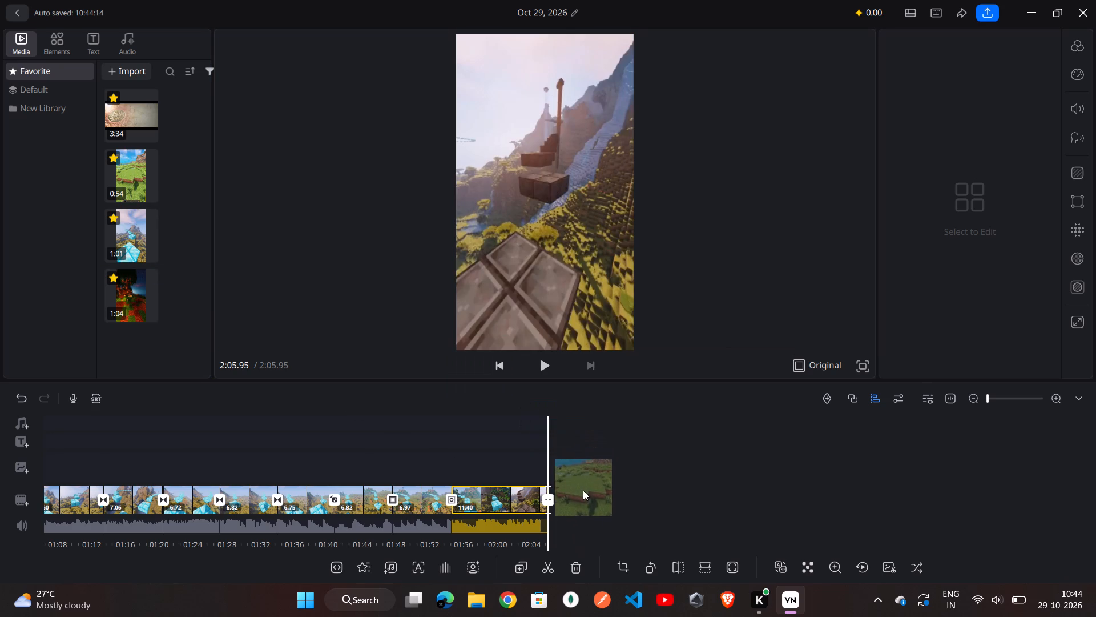
pyautogui.moveTo(583, 490); pyautogui.dragTo(784, 204)
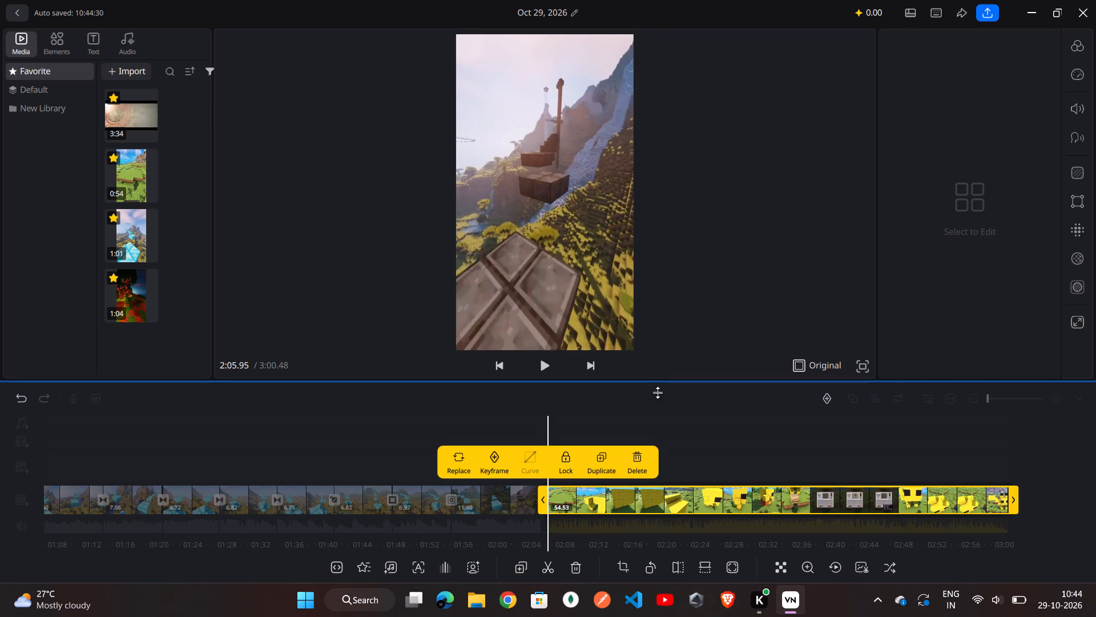
pyautogui.click(700, 430)
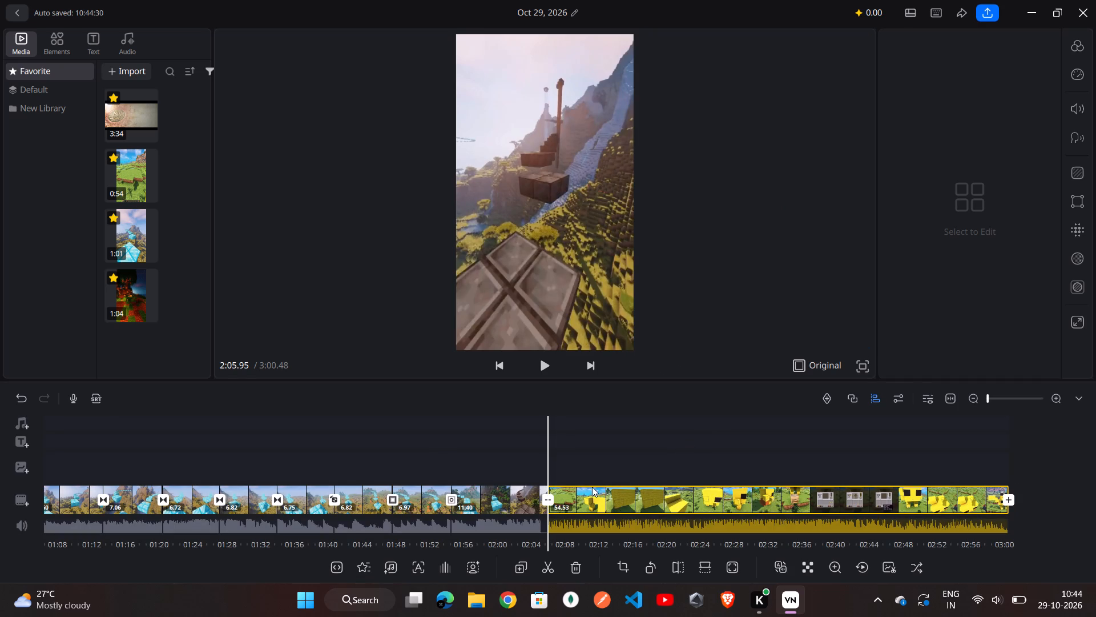
# At the 2:05 junction with the newly added clip, try the Light transition and apply Rotate 2 with a duration of 2.4.
pyautogui.click(548, 503)
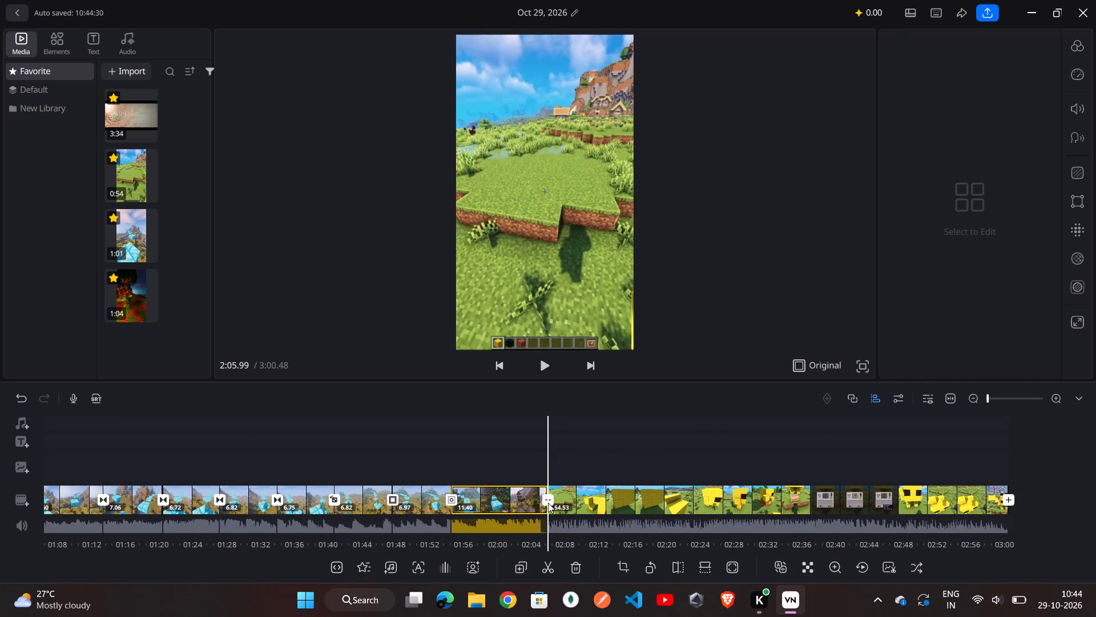
pyautogui.click(501, 455)
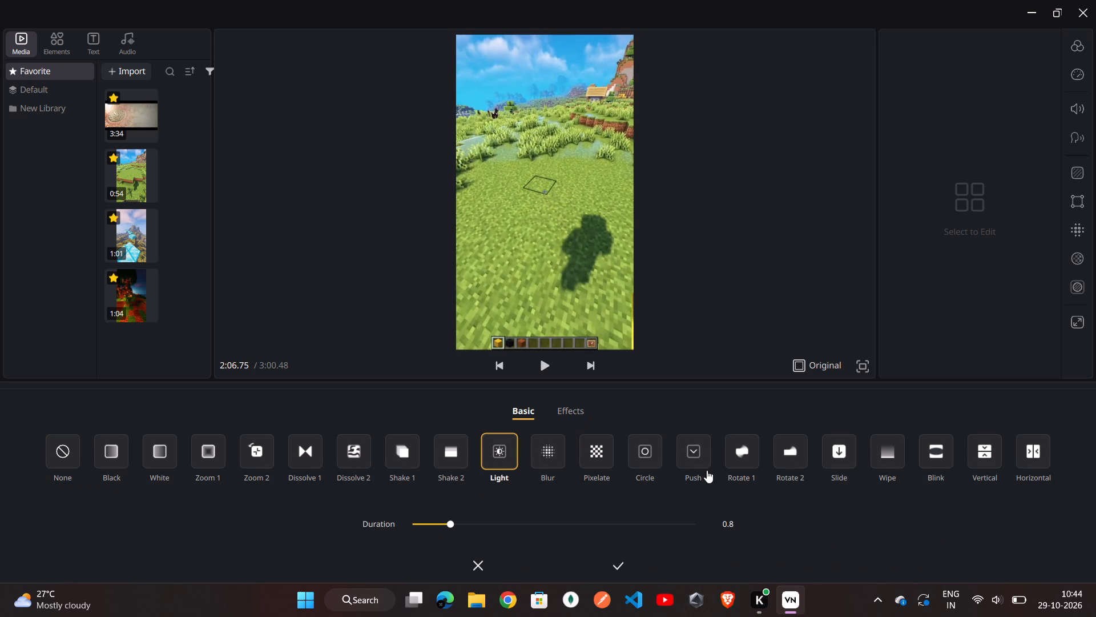
pyautogui.click(802, 458)
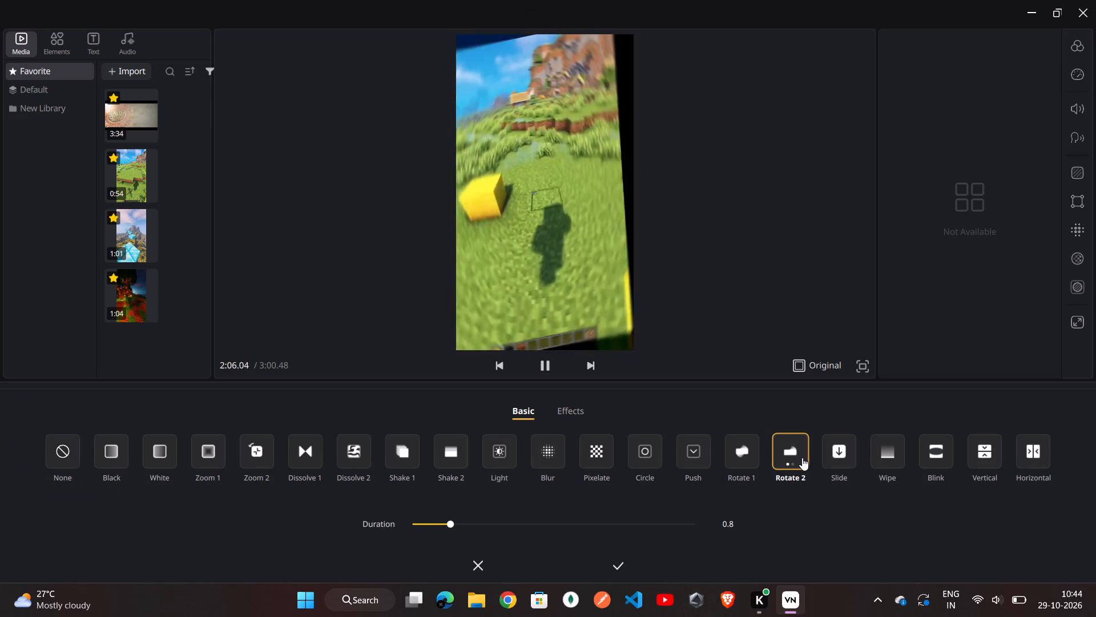
pyautogui.click(545, 523)
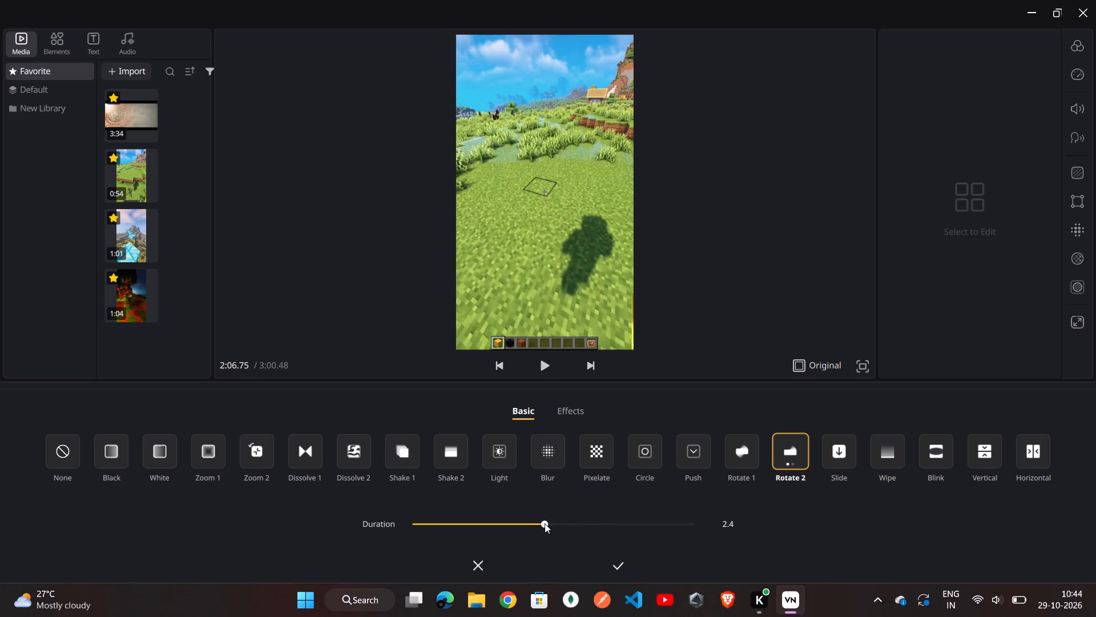
pyautogui.click(620, 564)
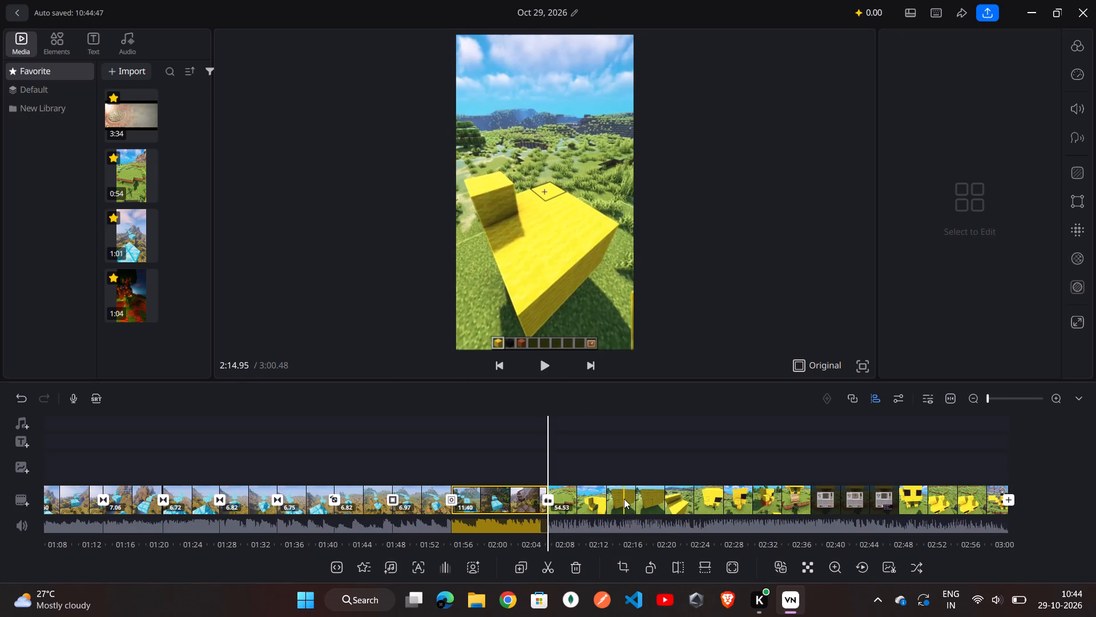
# Split the newly added clip at about 2:13 and dismiss the power notification.
pyautogui.moveTo(624, 499); pyautogui.dragTo(610, 501)
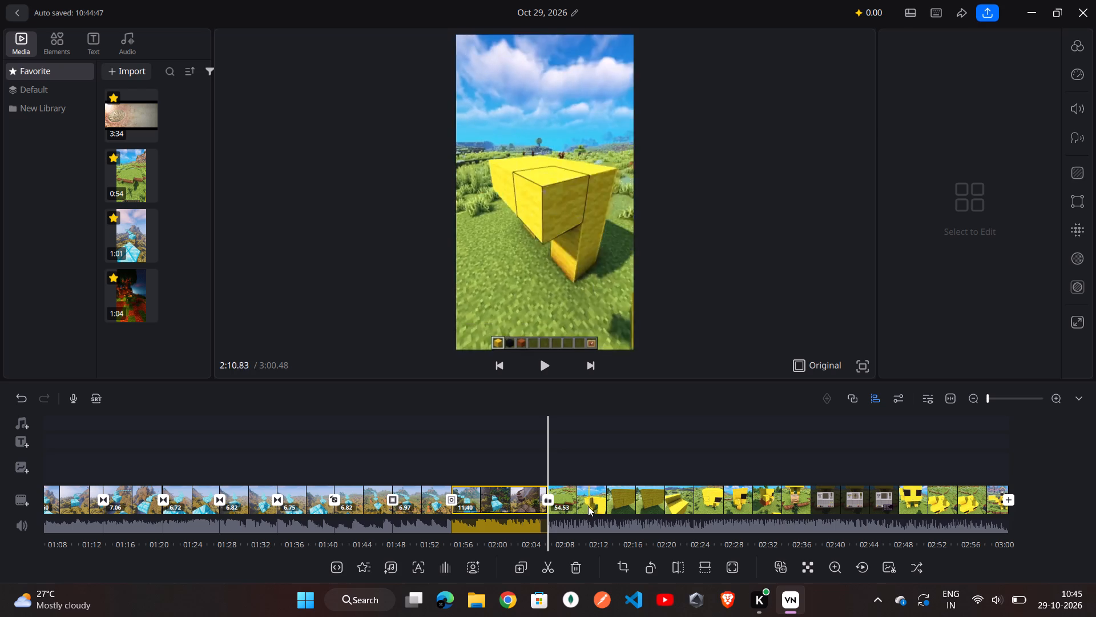
pyautogui.click(607, 509)
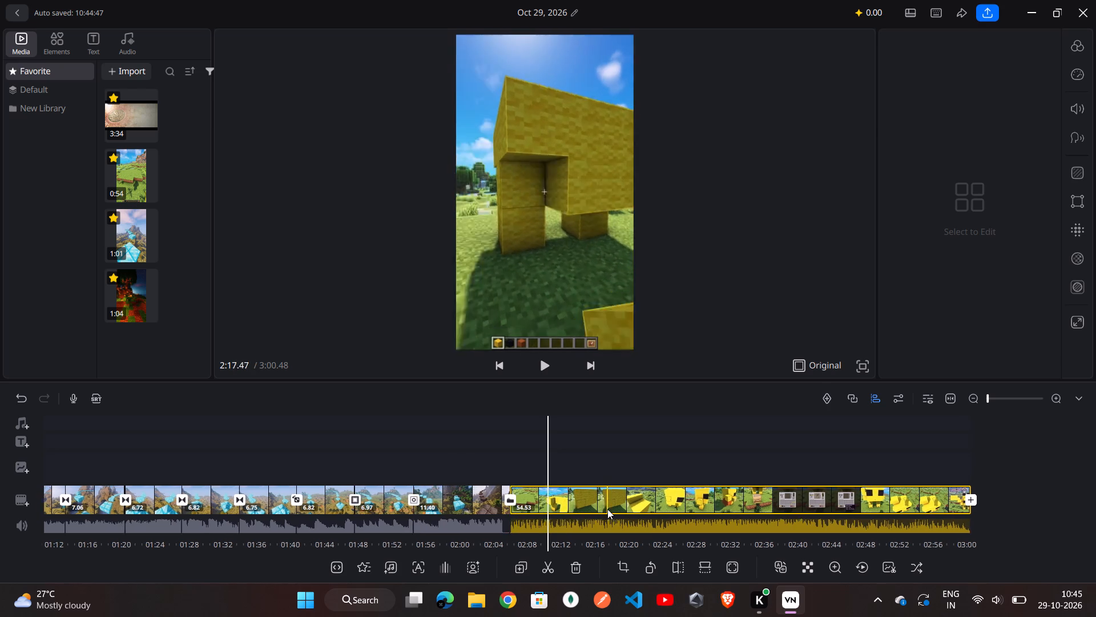
pyautogui.click(551, 565)
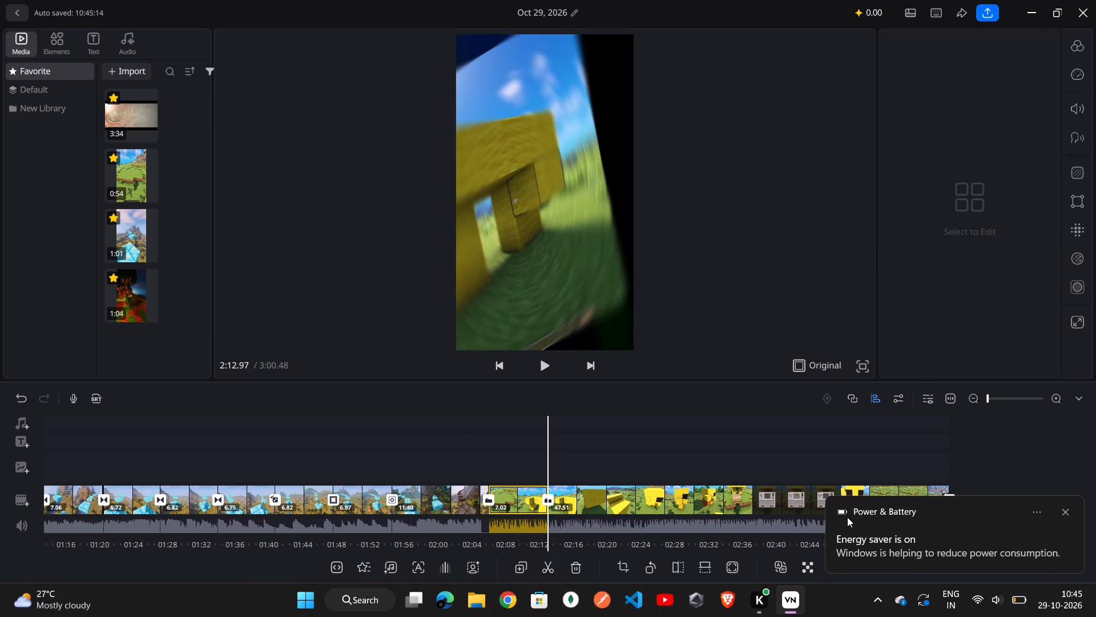
pyautogui.click(1066, 512)
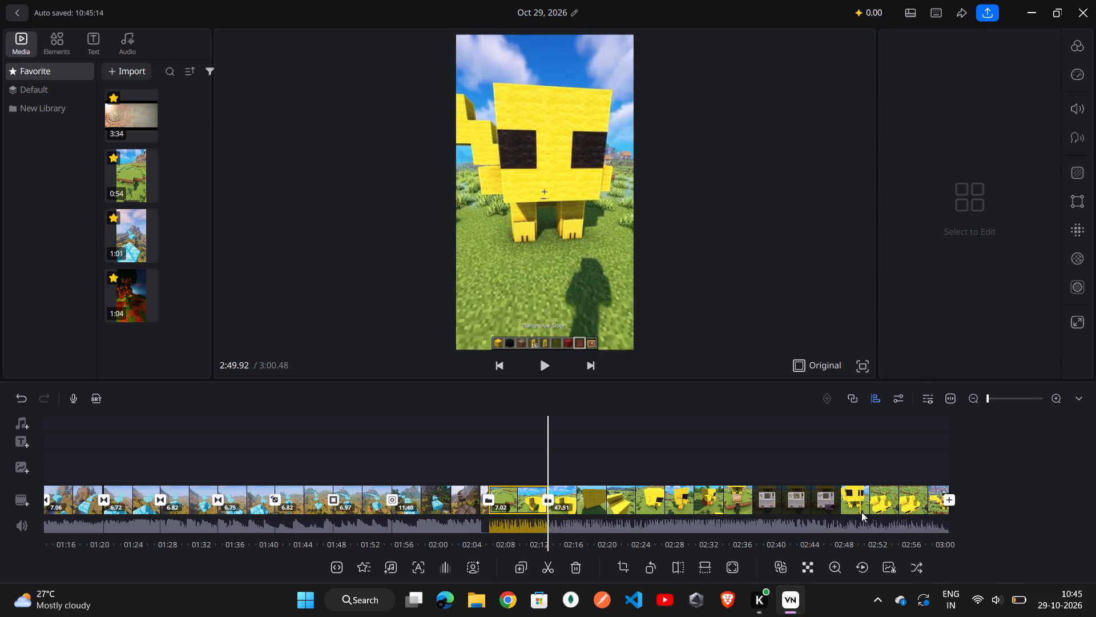
# Split the remaining part of the last clip at about 2:51.
pyautogui.click(869, 513)
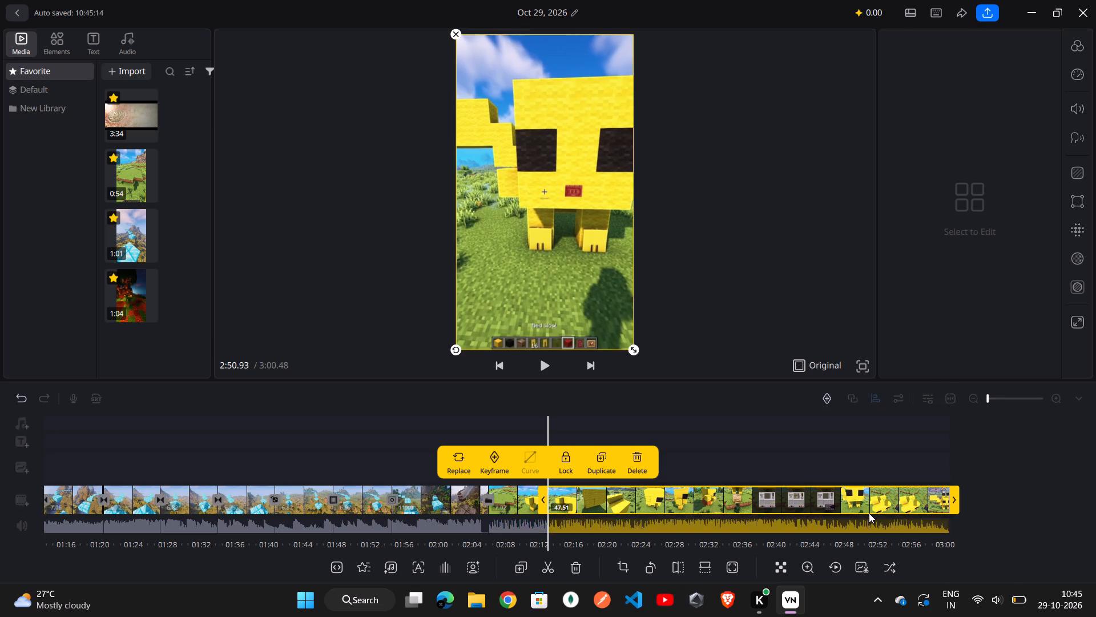
pyautogui.click(546, 571)
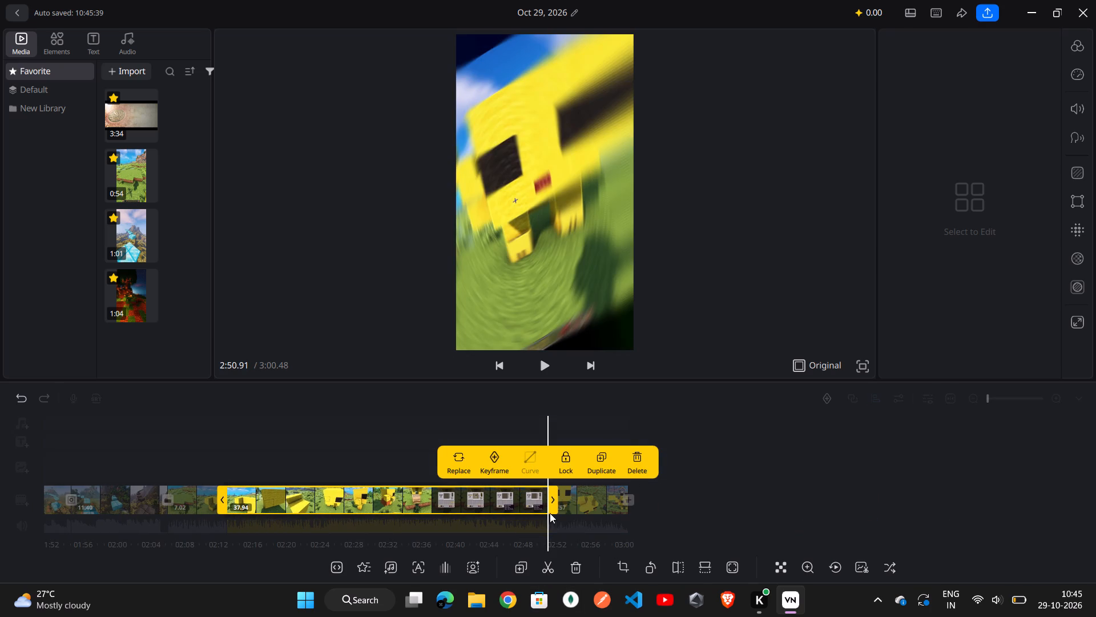
pyautogui.click(687, 488)
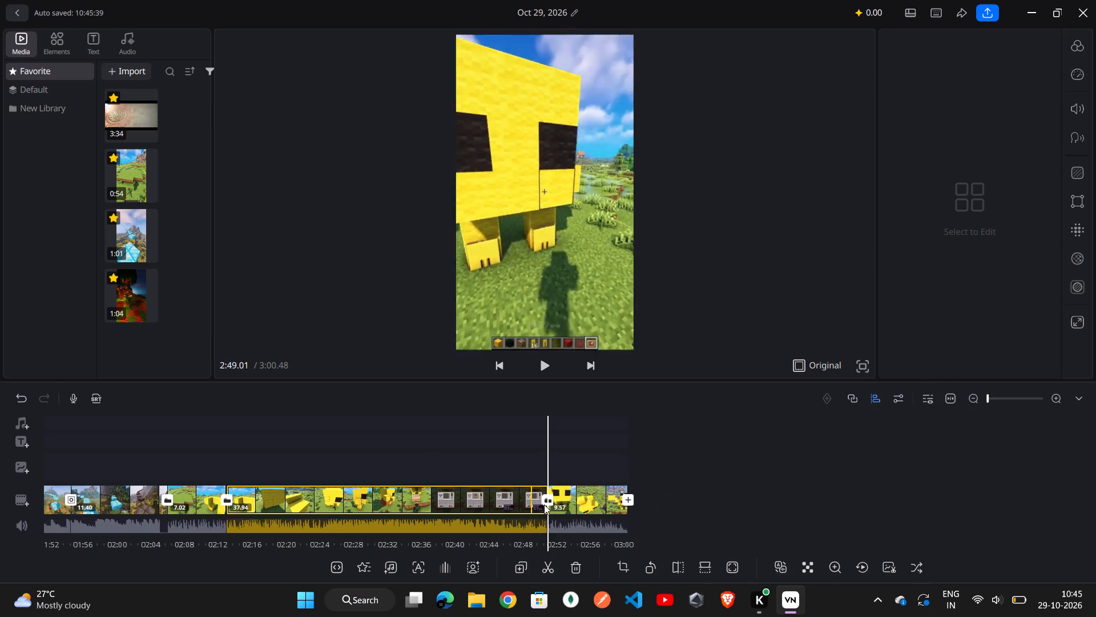
# At the 2:51 cut, try the Dissolve 2 transition at 2.4 and apply Wipe with a duration of 2.2.
pyautogui.click(549, 501)
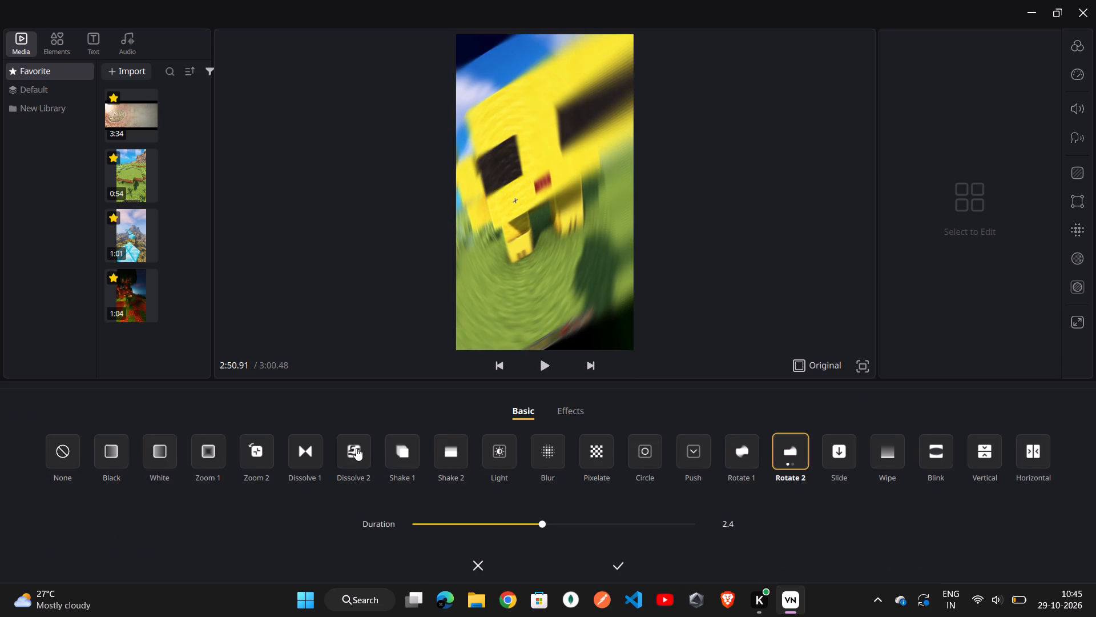
pyautogui.click(356, 448)
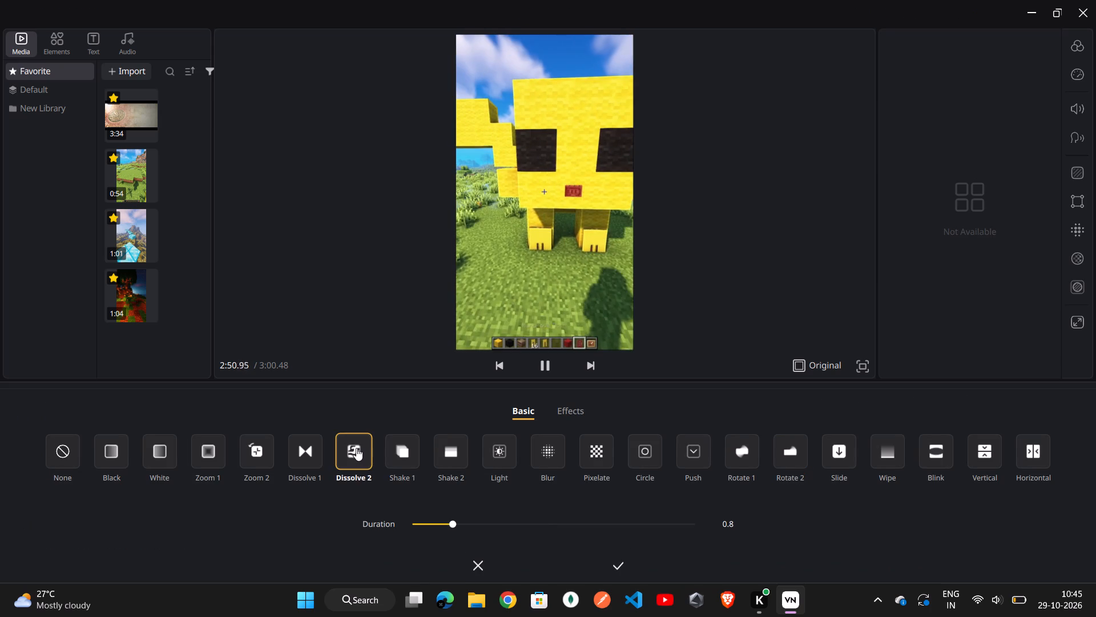
pyautogui.click(549, 526)
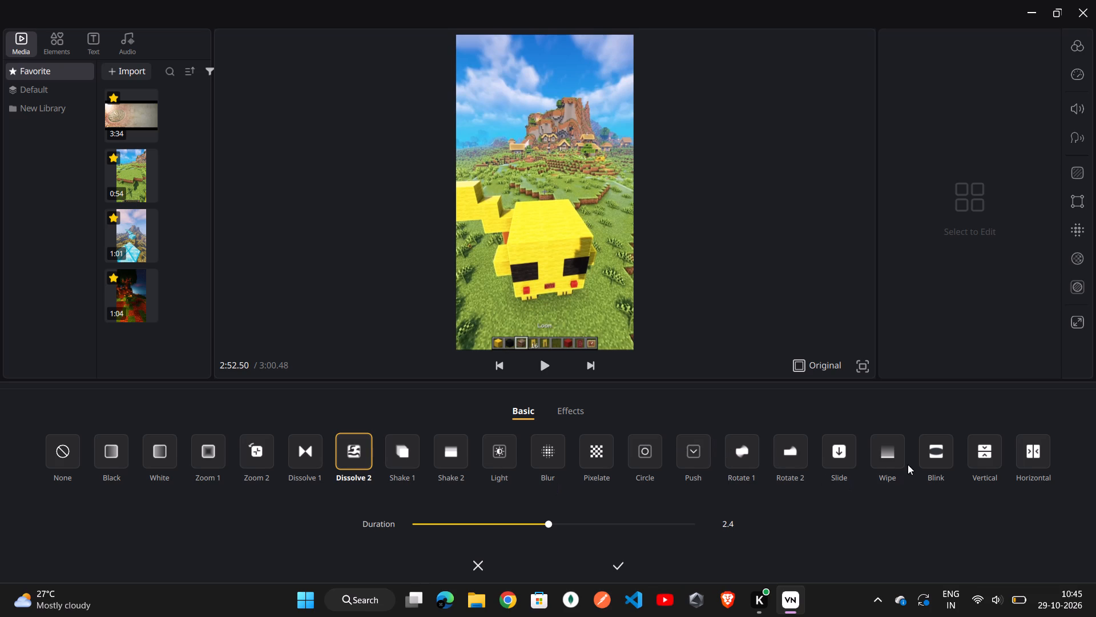
pyautogui.click(892, 458)
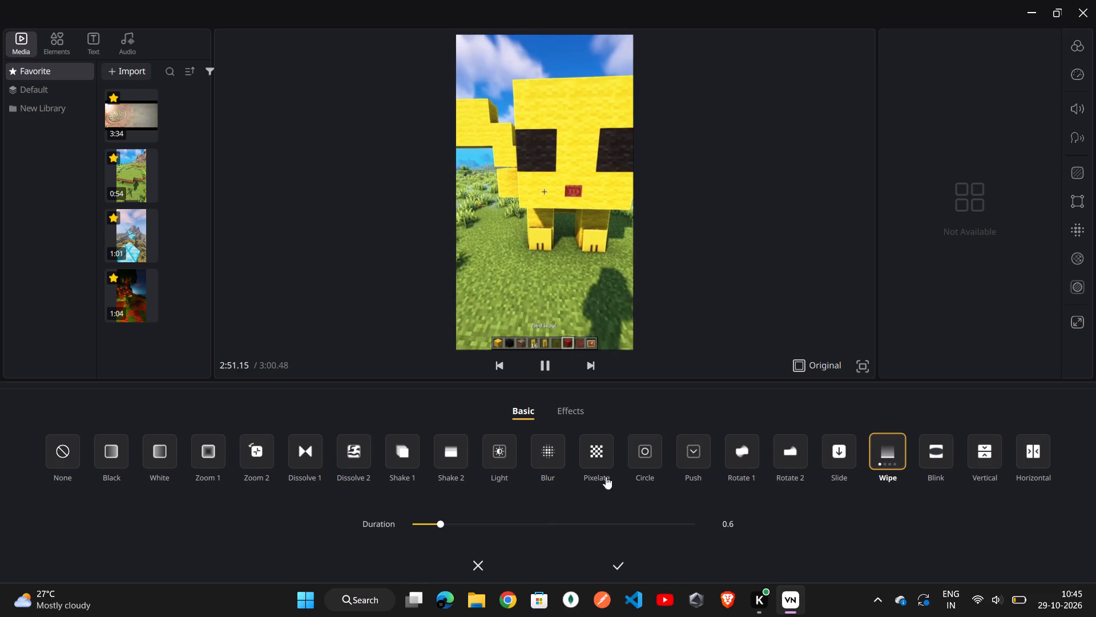
pyautogui.click(541, 518)
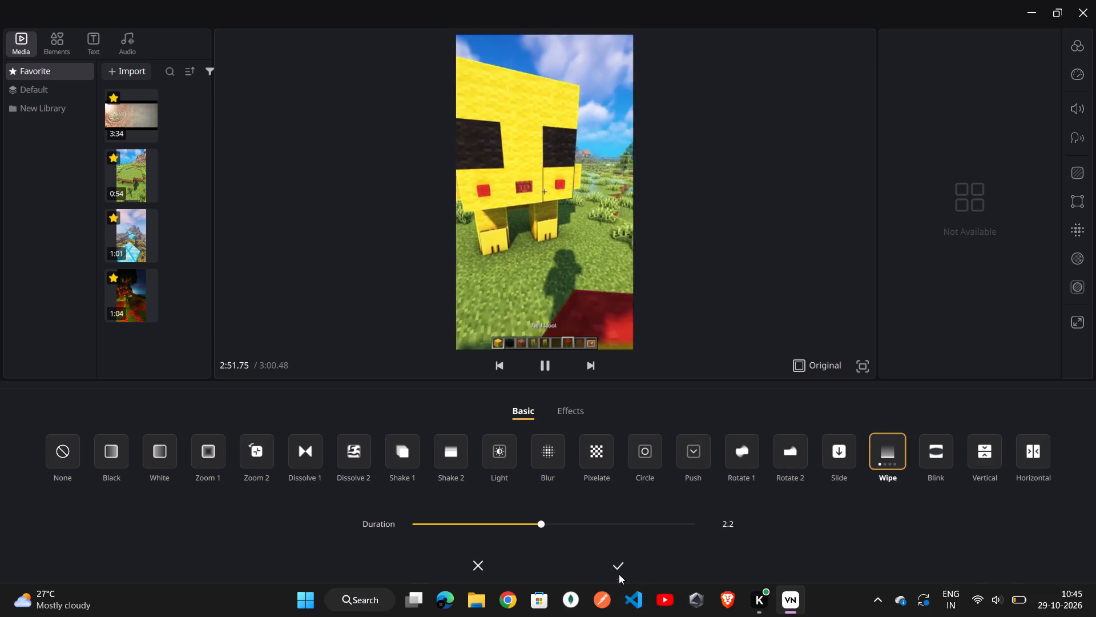
pyautogui.click(616, 567)
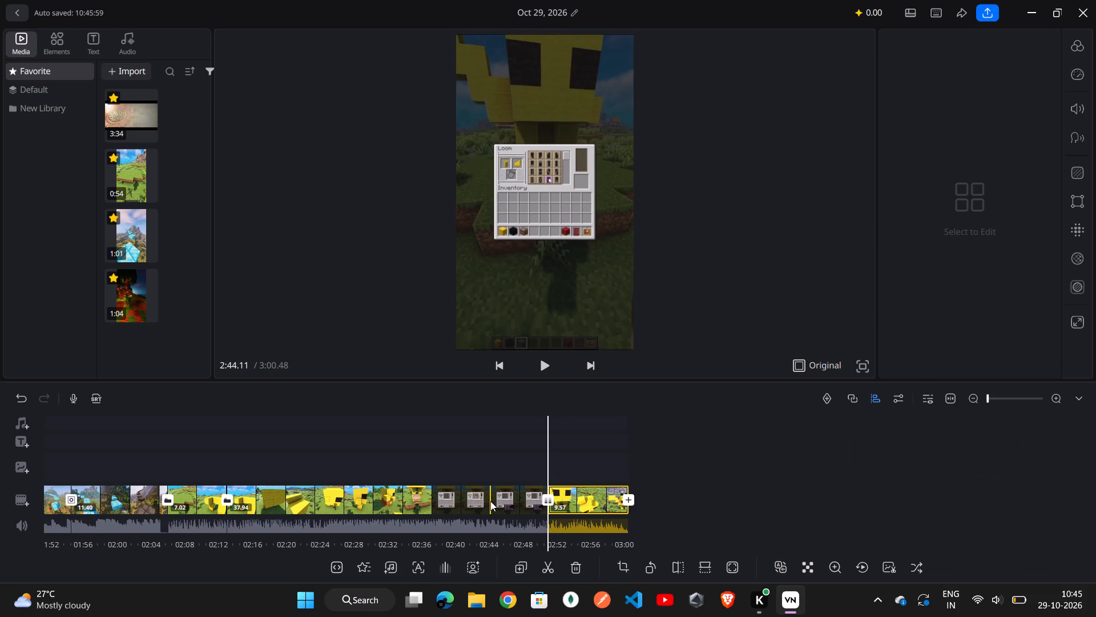
# Apply the Beats effect, 2.40 long, at about 1:55 in the 11.40 segment just before the 2:05 junction.
pyautogui.hscroll(2, 490, 501)
pyautogui.hscroll(1, 469, 448)
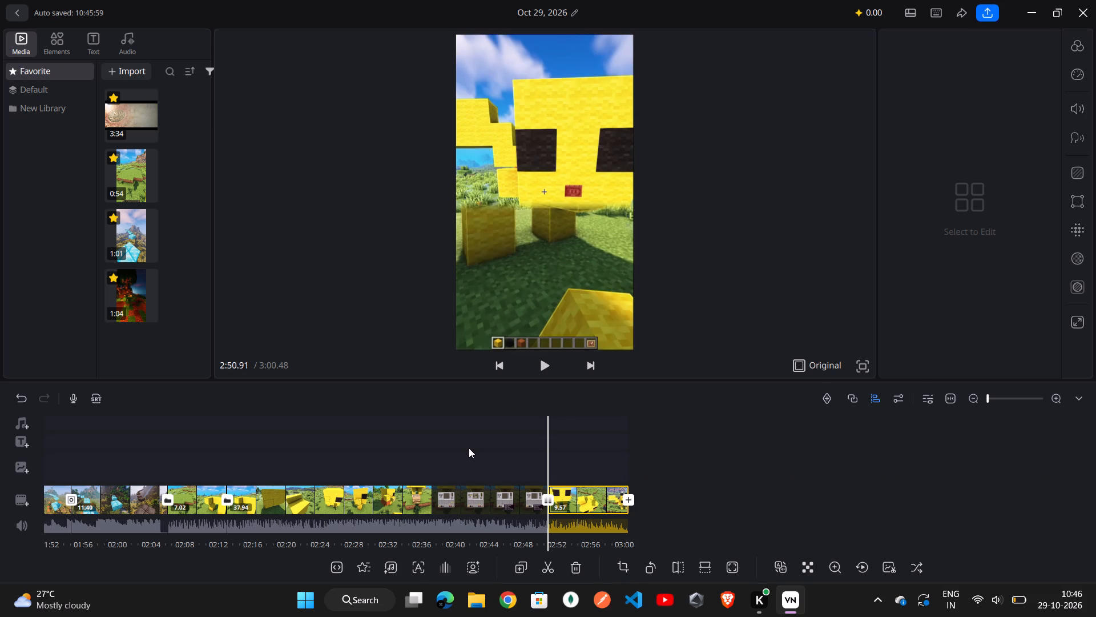
pyautogui.hscroll(1, 469, 448)
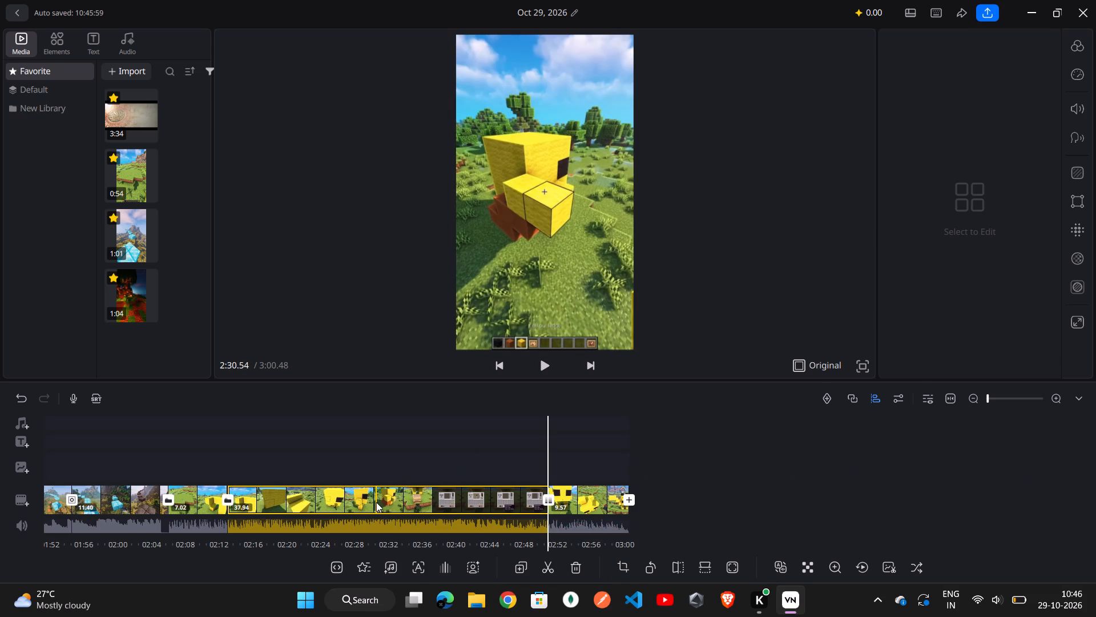
pyautogui.hscroll(3, 385, 442)
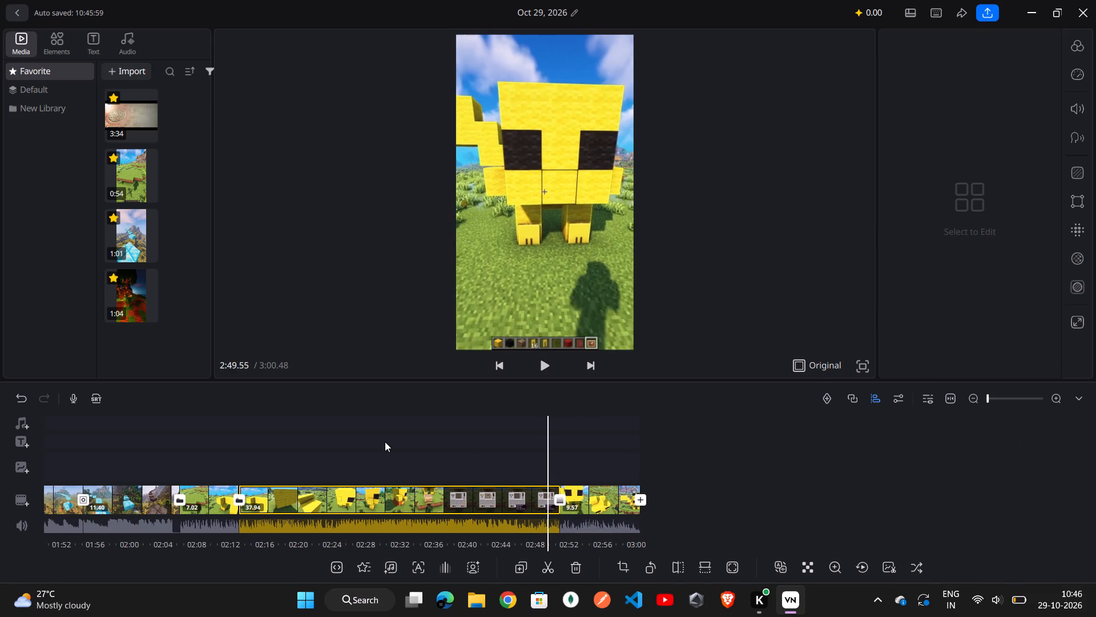
pyautogui.hscroll(10, 385, 442)
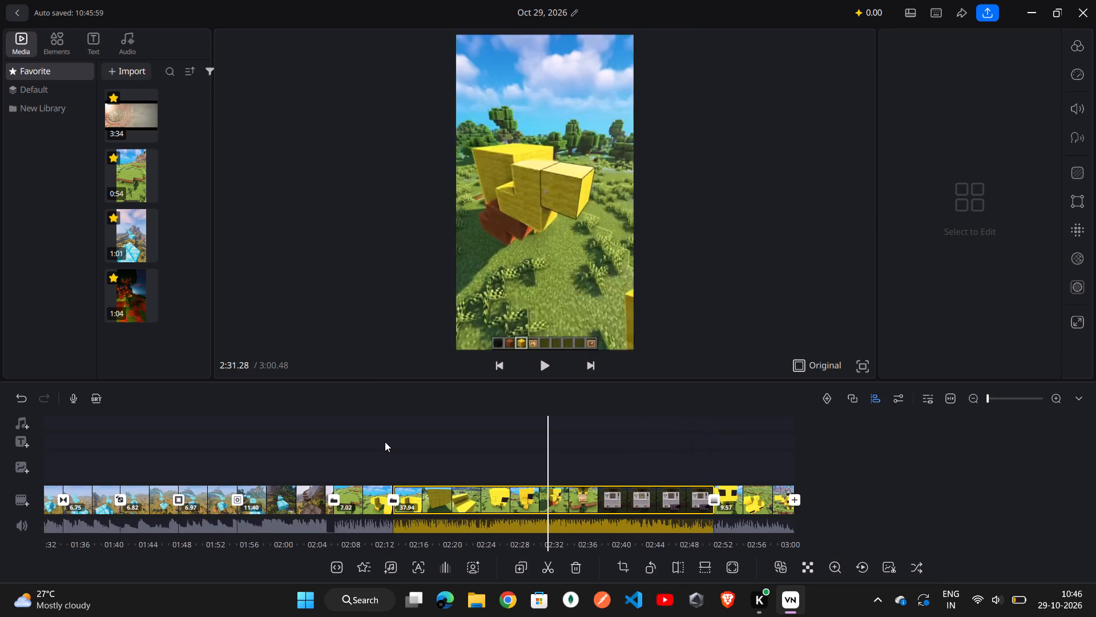
pyautogui.hscroll(2, 385, 442)
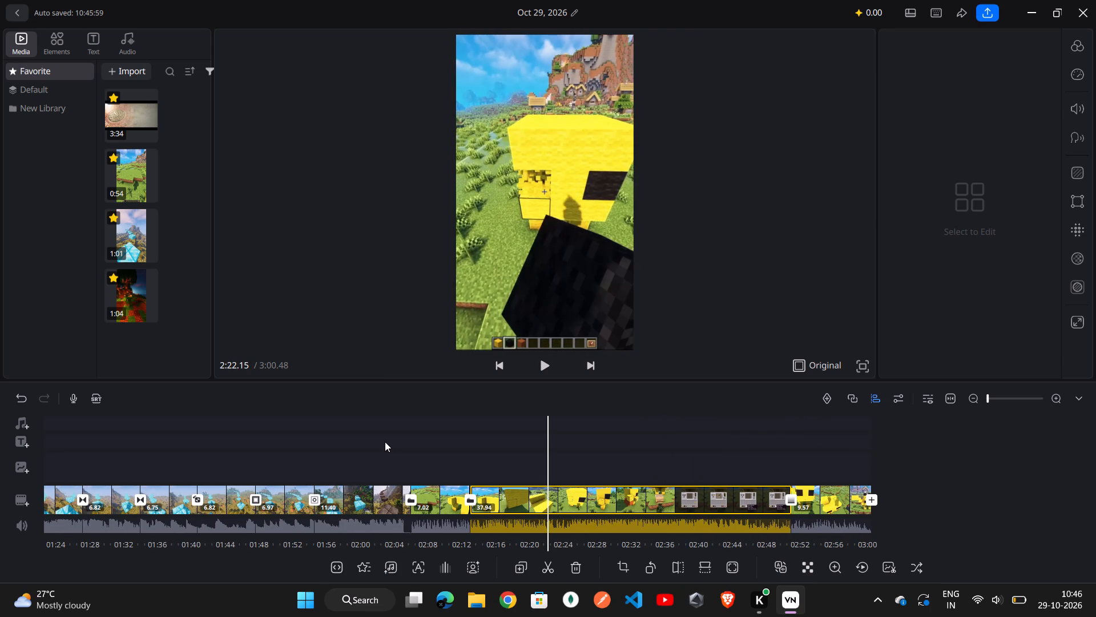
pyautogui.hscroll(14, 385, 442)
pyautogui.hscroll(-3, 385, 442)
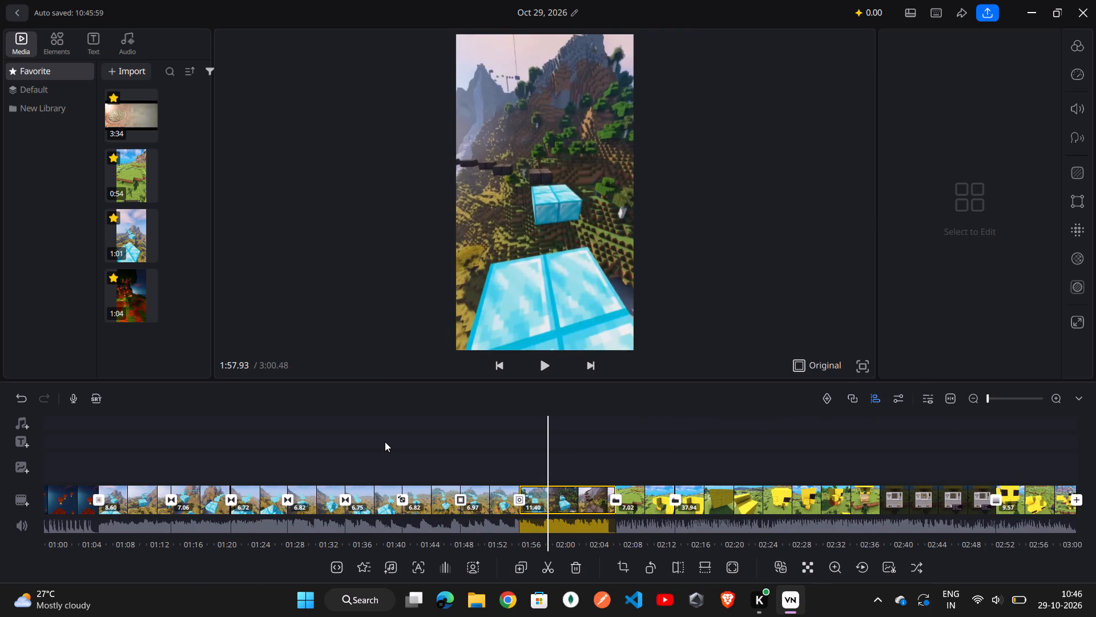
pyautogui.hscroll(-2, 385, 442)
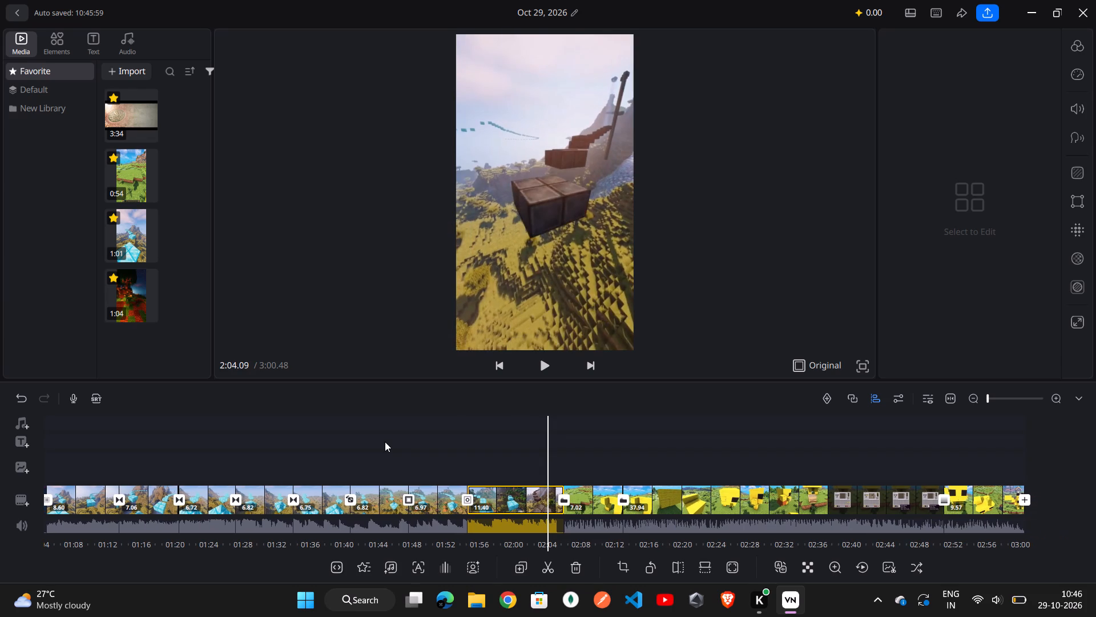
pyautogui.click(487, 508)
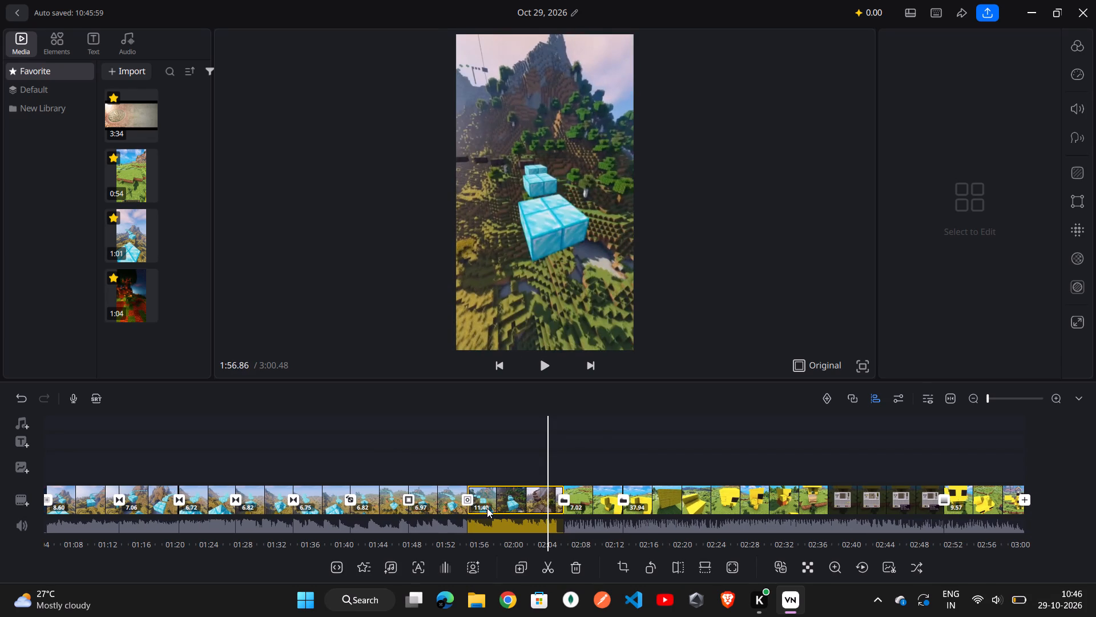
pyautogui.click(361, 568)
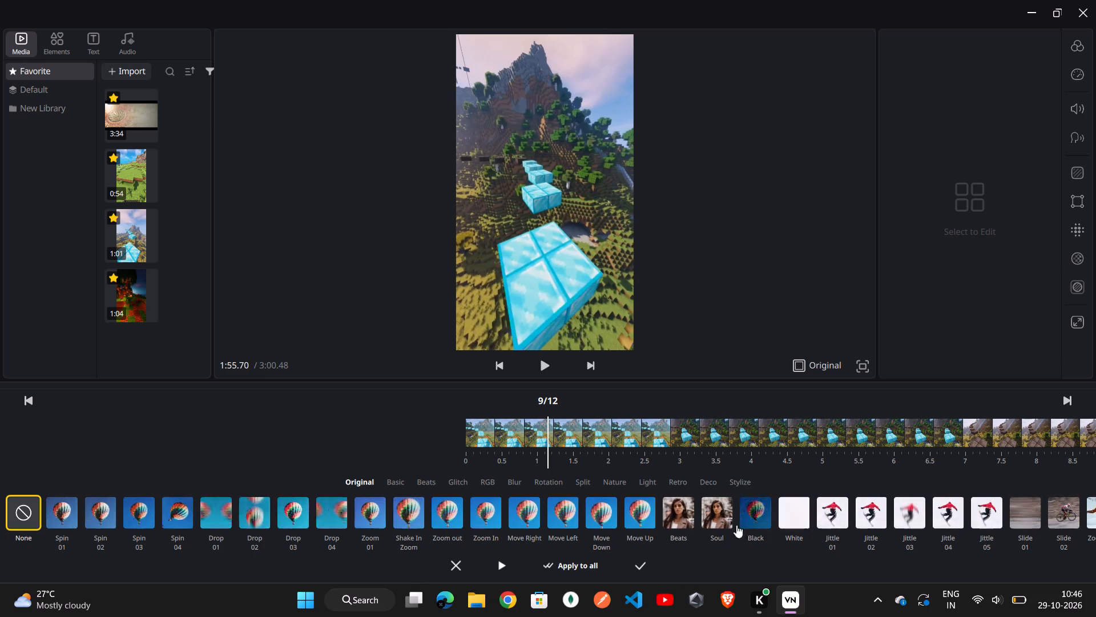
pyautogui.click(675, 527)
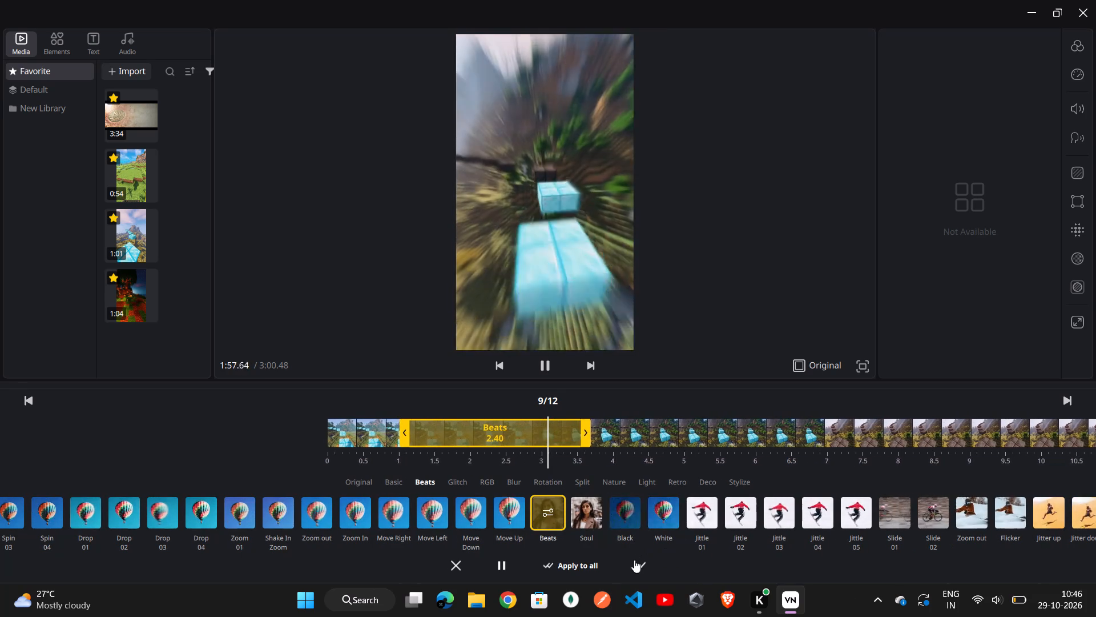
pyautogui.click(643, 563)
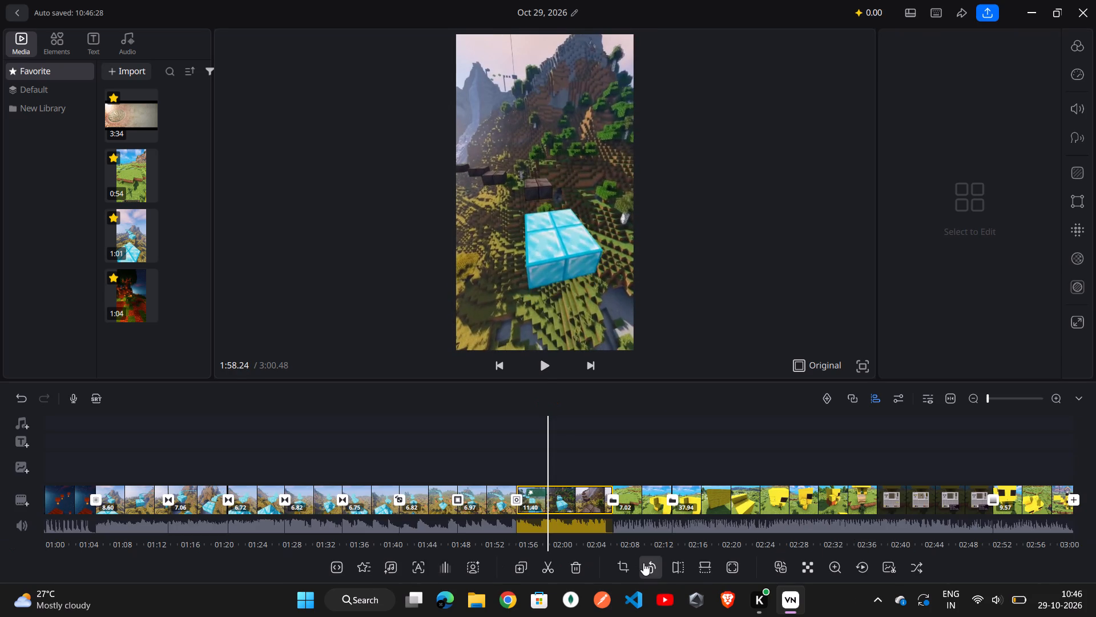
# Apply the Jittle 01 effect, 0.60 long, at about 2:10 in the 7.02 segment.
pyautogui.click(643, 510)
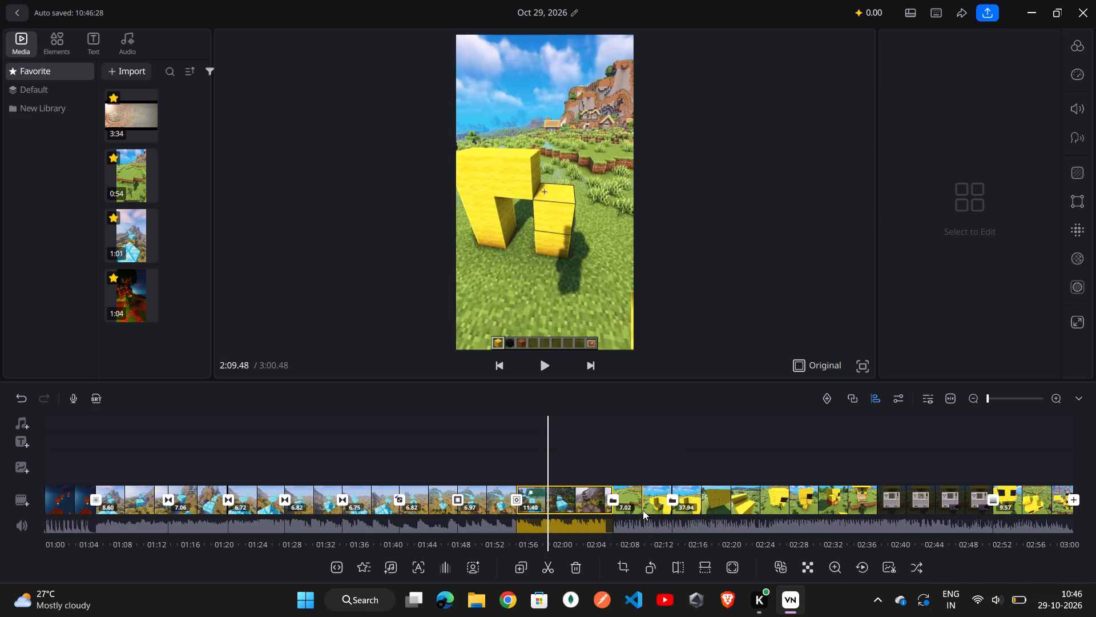
pyautogui.click(651, 504)
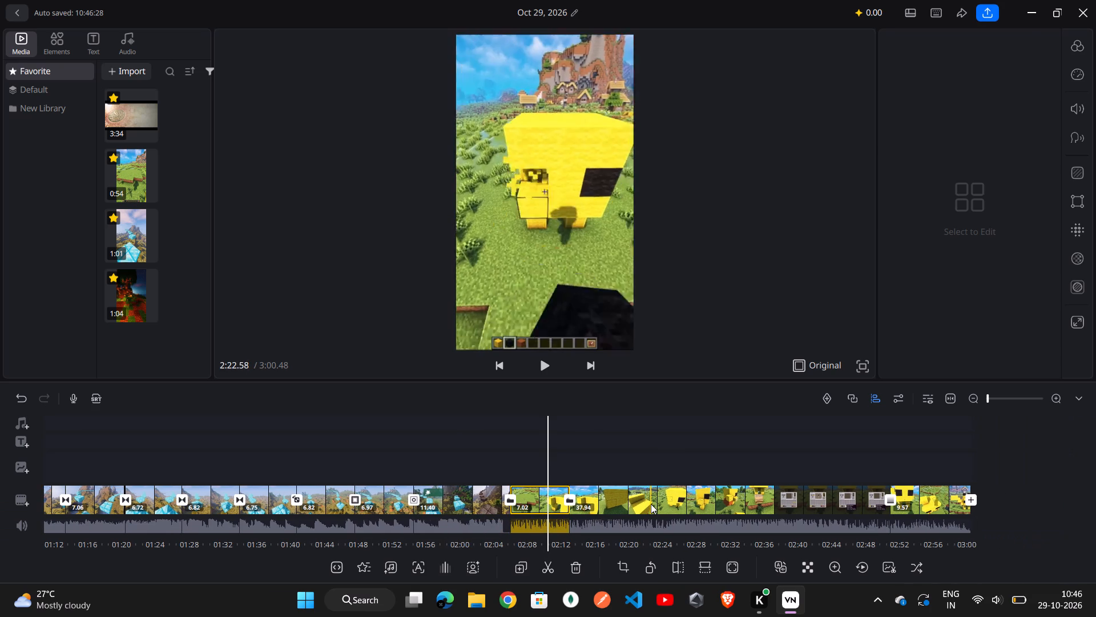
pyautogui.click(368, 570)
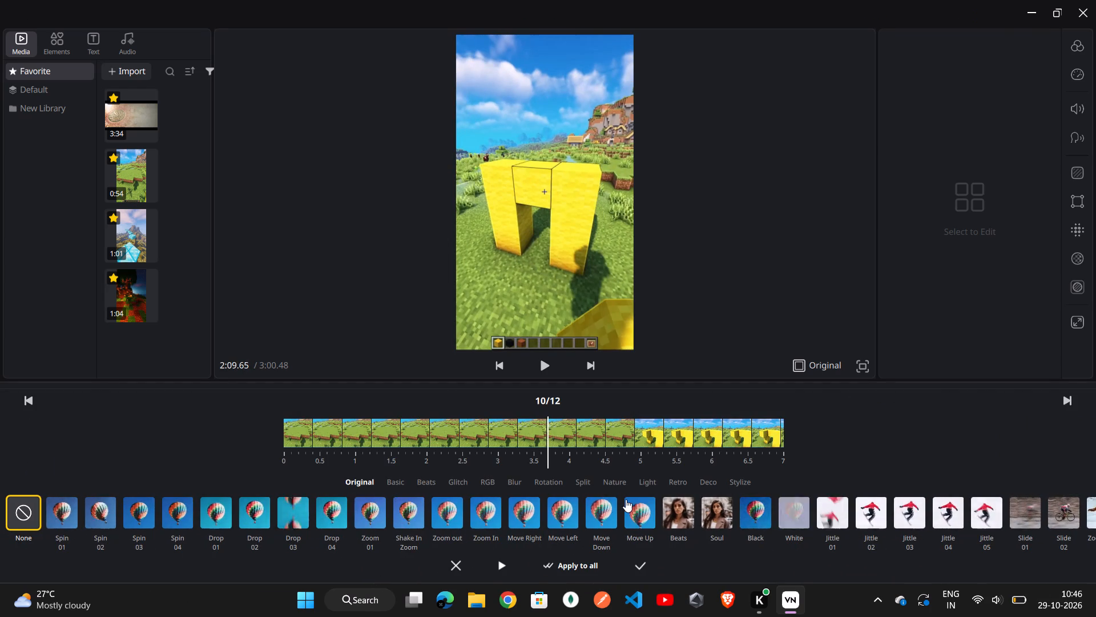
pyautogui.click(834, 516)
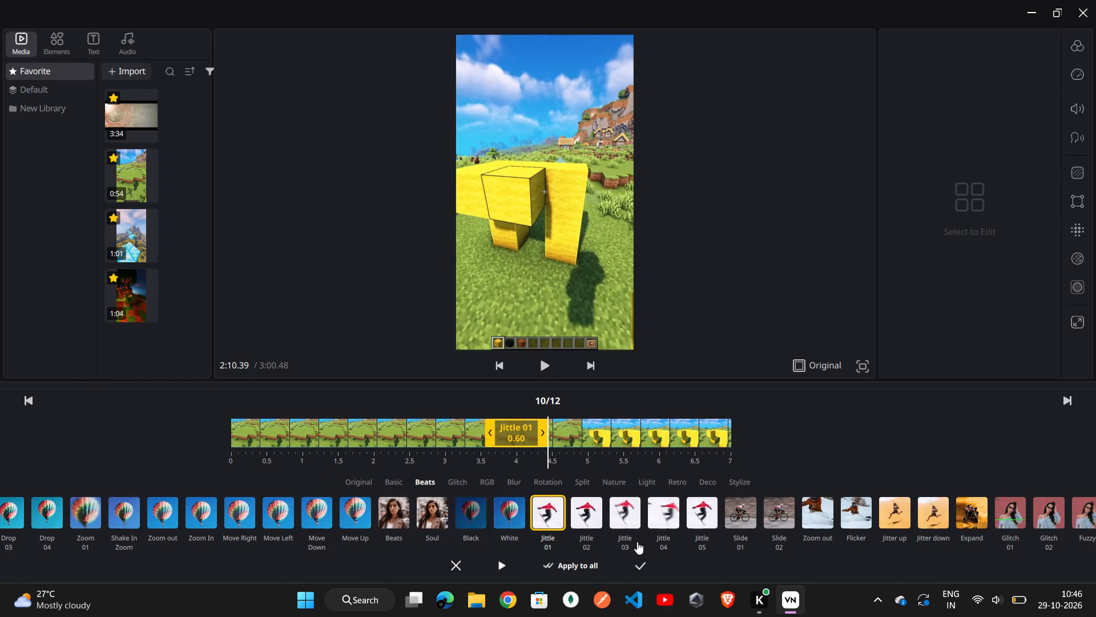
pyautogui.click(644, 562)
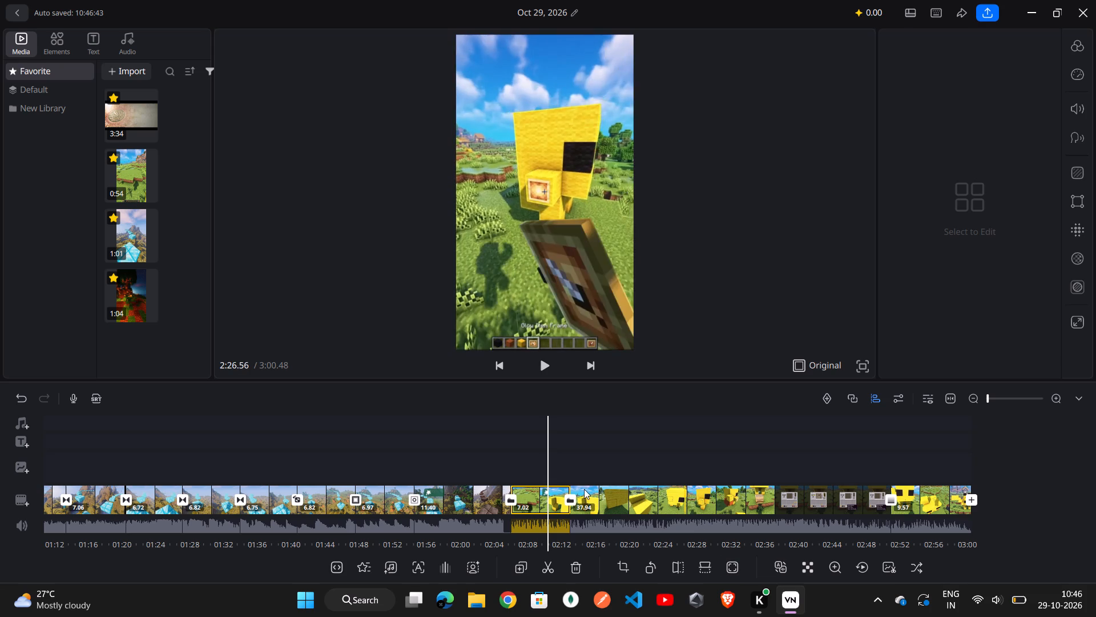
# Apply the Slide 01 effect, 0.50 long, at about 2:55 in the final 9.57 segment.
pyautogui.click(606, 484)
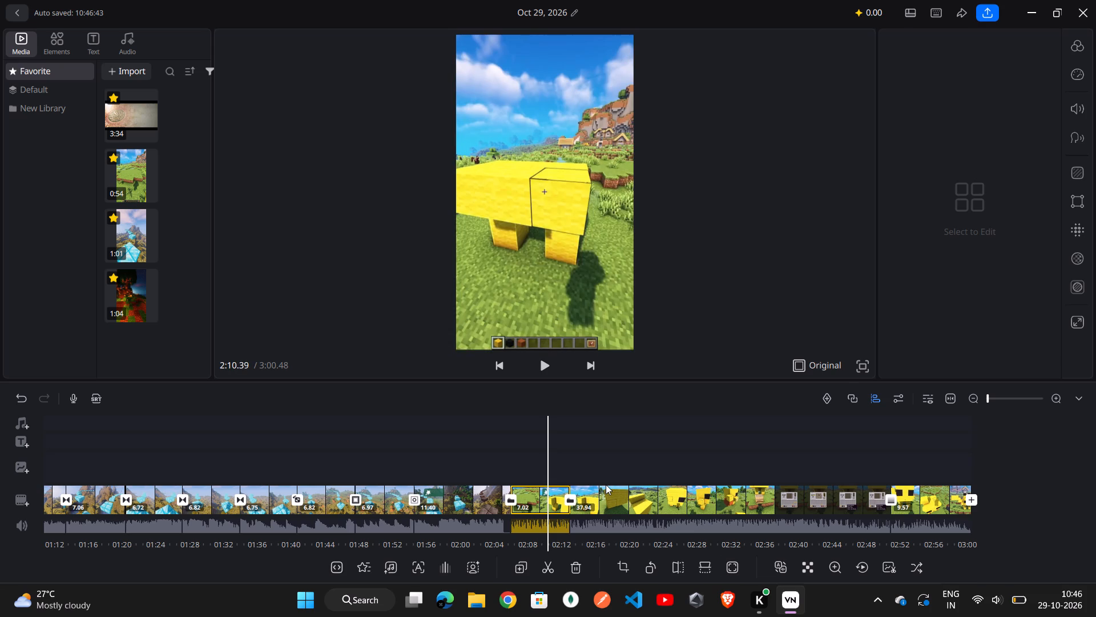
pyautogui.click(606, 484)
pyautogui.click(620, 500)
pyautogui.click(620, 500)
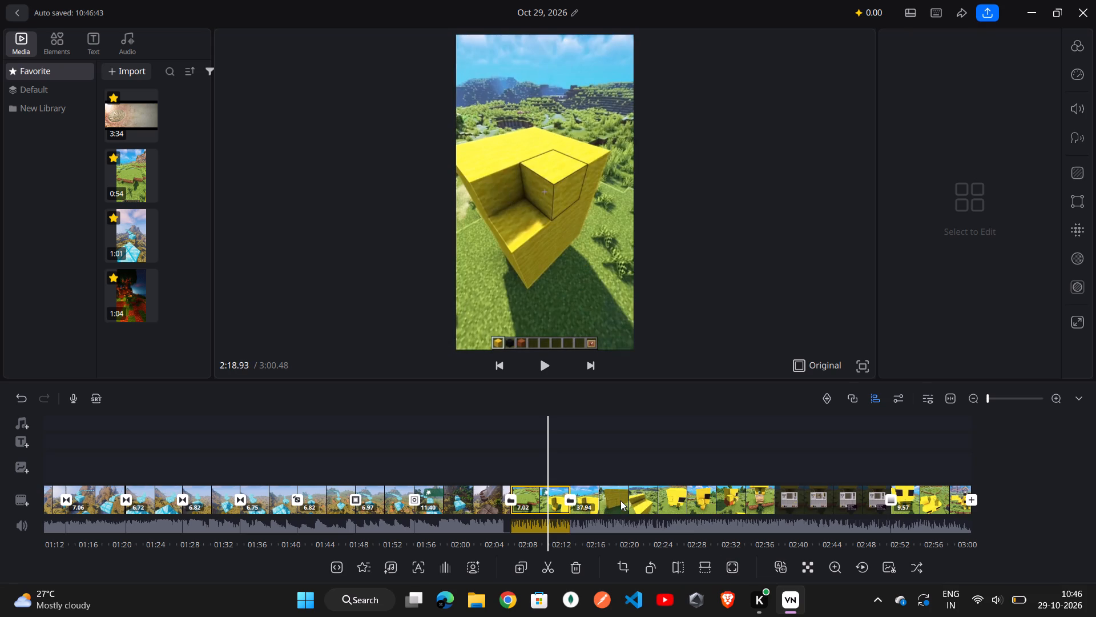
pyautogui.click(664, 502)
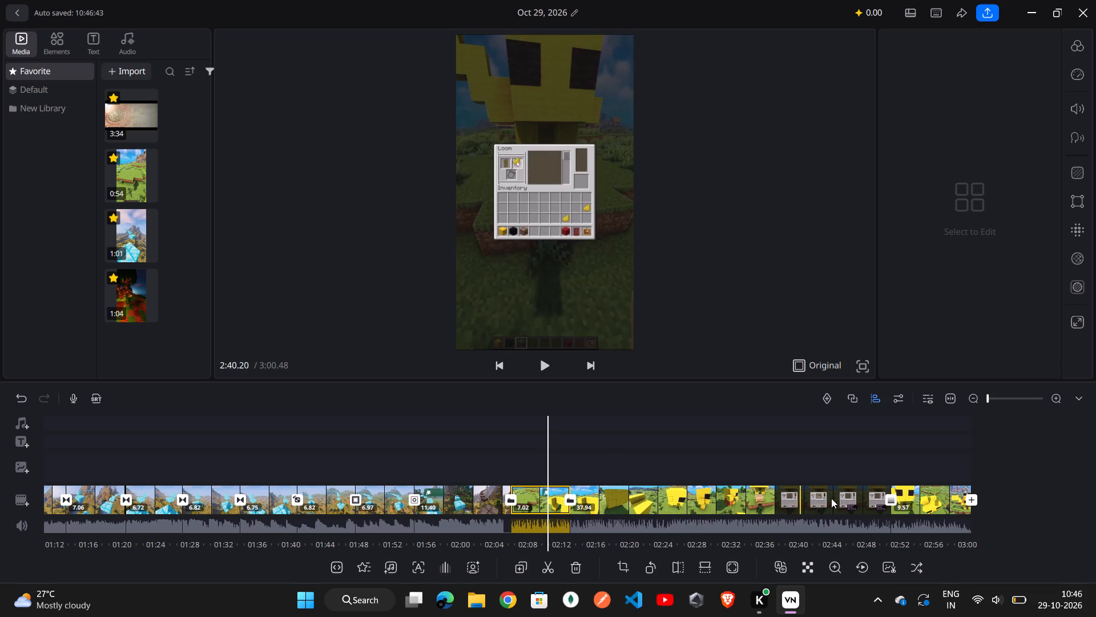
pyautogui.click(901, 494)
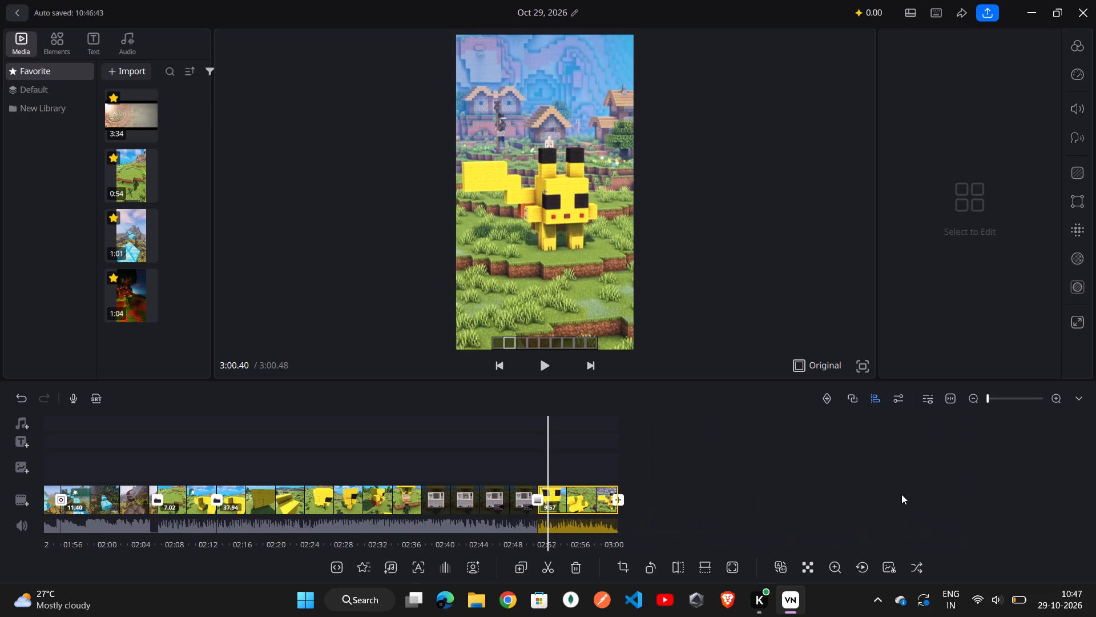
pyautogui.click(366, 563)
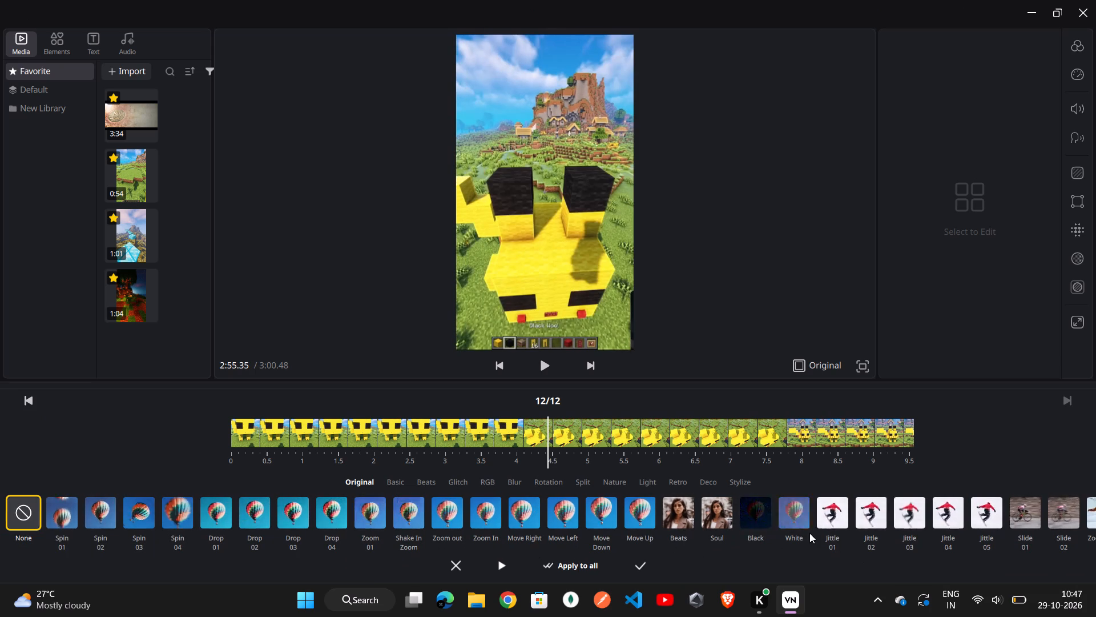
pyautogui.click(1022, 514)
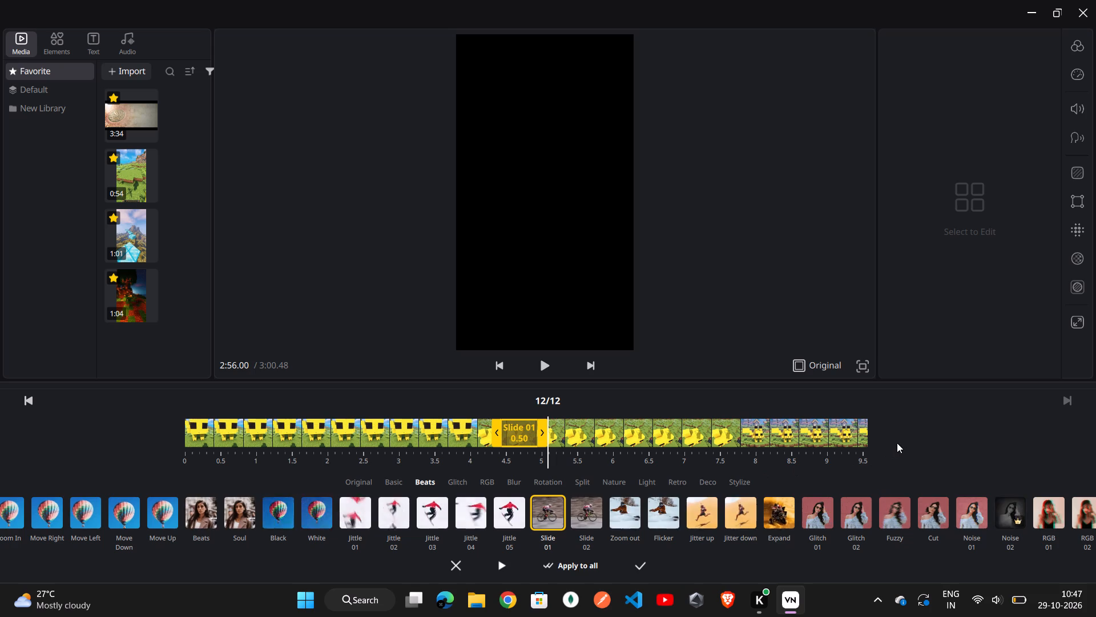
pyautogui.click(643, 570)
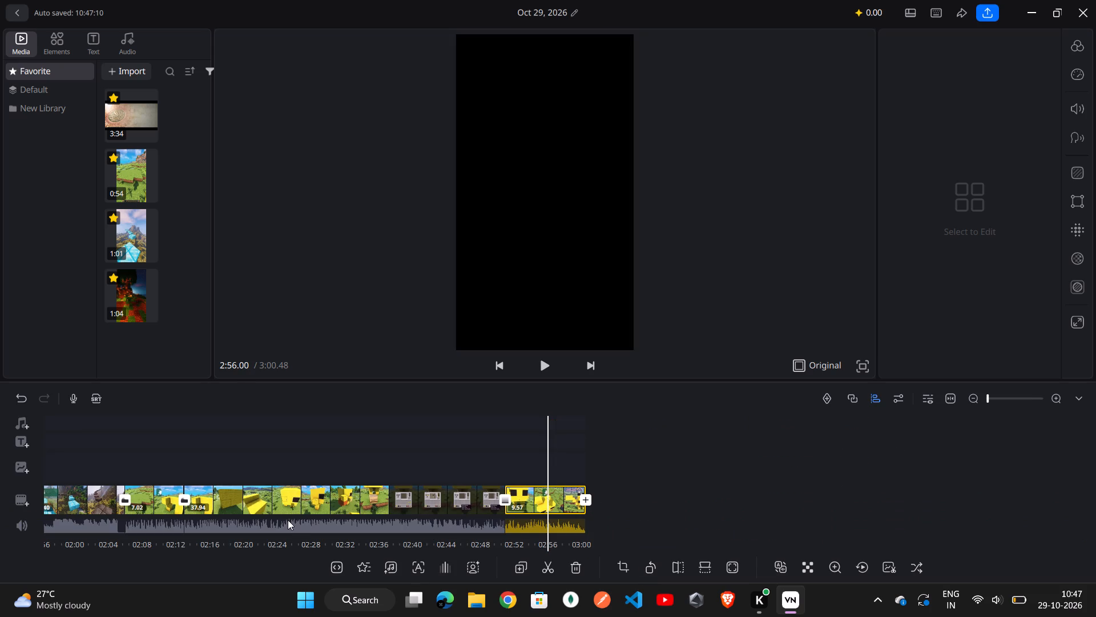
# Add a text title at the start of the timeline, at about 0:00.49 over the first 64.81 clip.
pyautogui.hscroll(7, 288, 520)
pyautogui.hscroll(20, 288, 520)
pyautogui.hscroll(3, 288, 520)
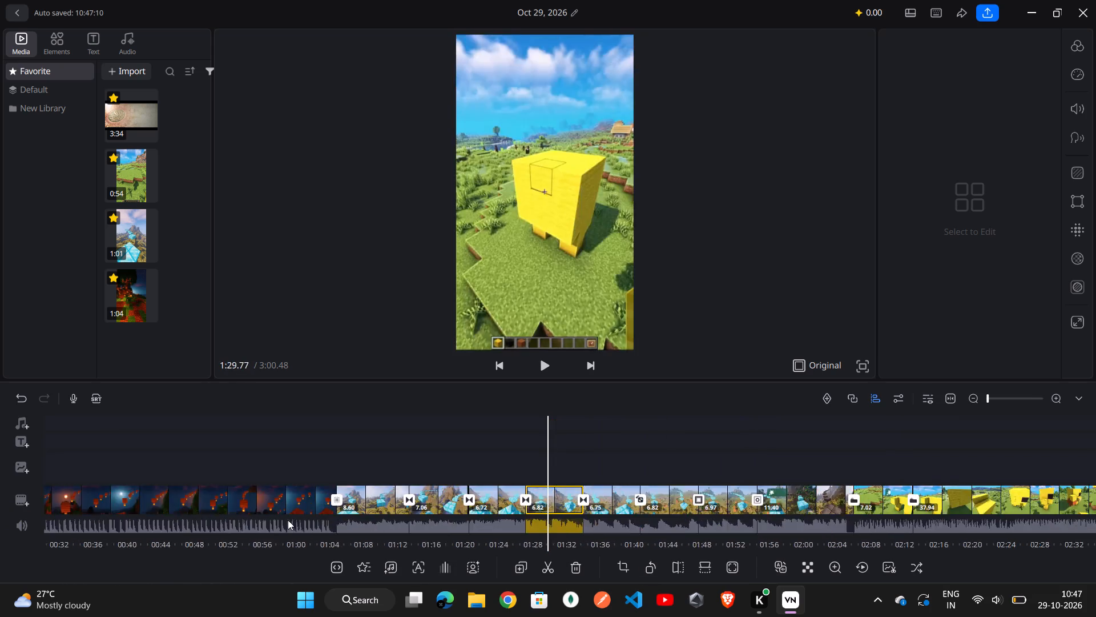
pyautogui.hscroll(16, 288, 520)
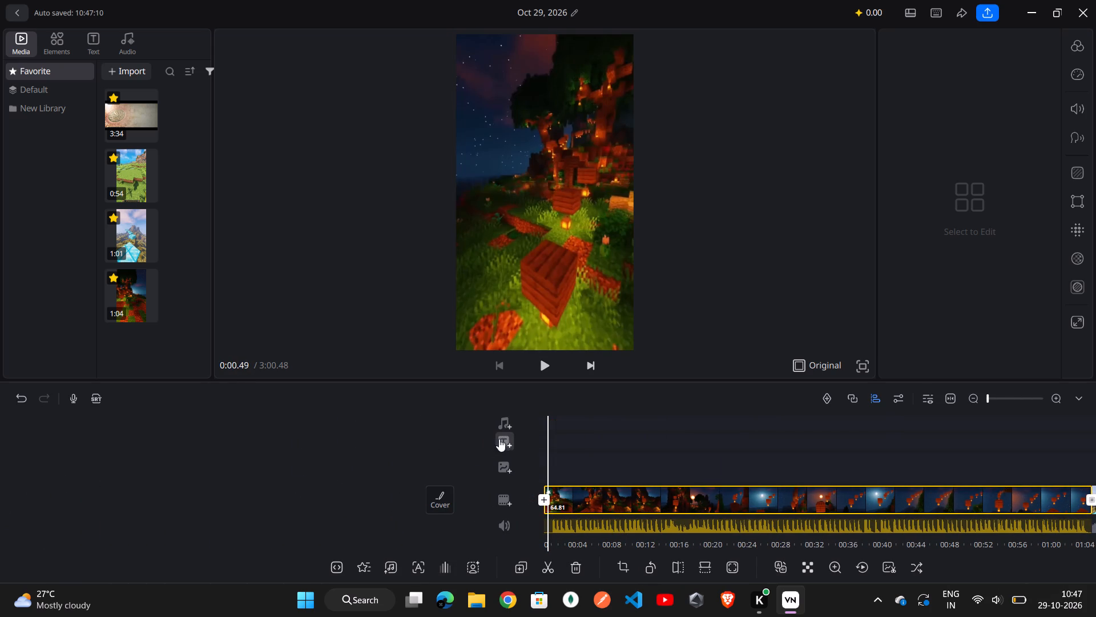
pyautogui.click(506, 435)
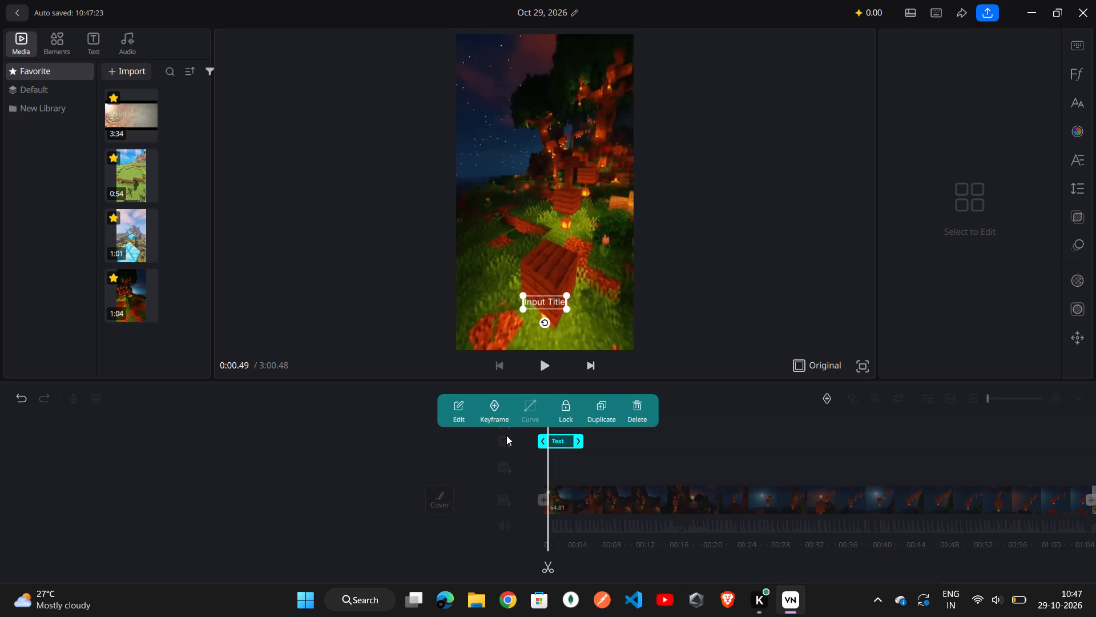
# Replace the title's placeholder text with MINECRAFT WORKTHROUGH.
pyautogui.write('MI')
pyautogui.click(547, 295)
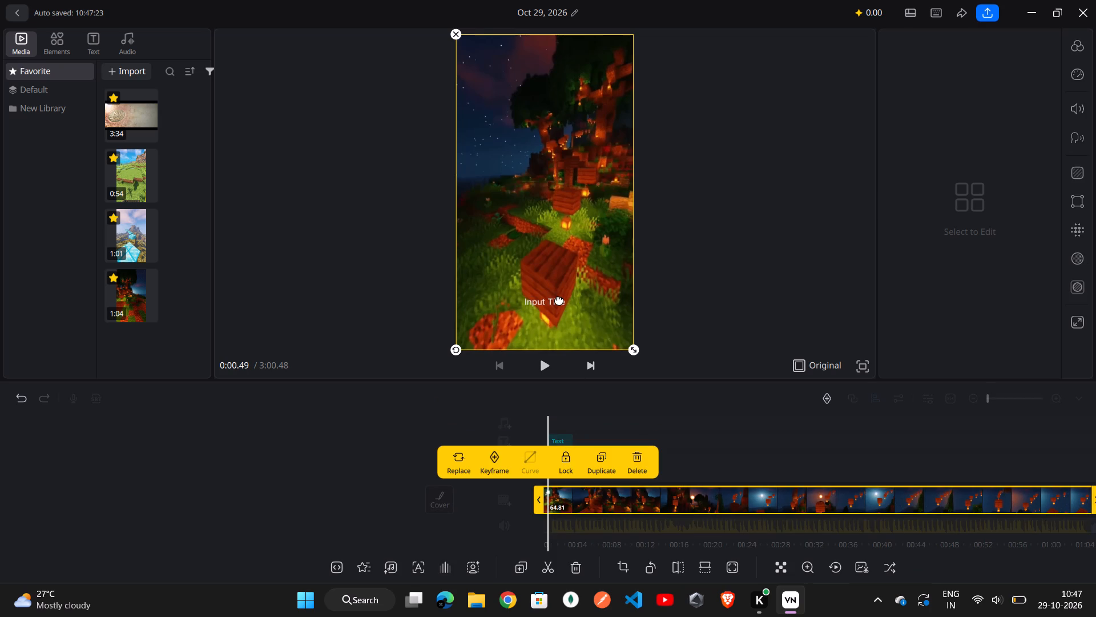
pyautogui.click(559, 299)
pyautogui.click(559, 299)
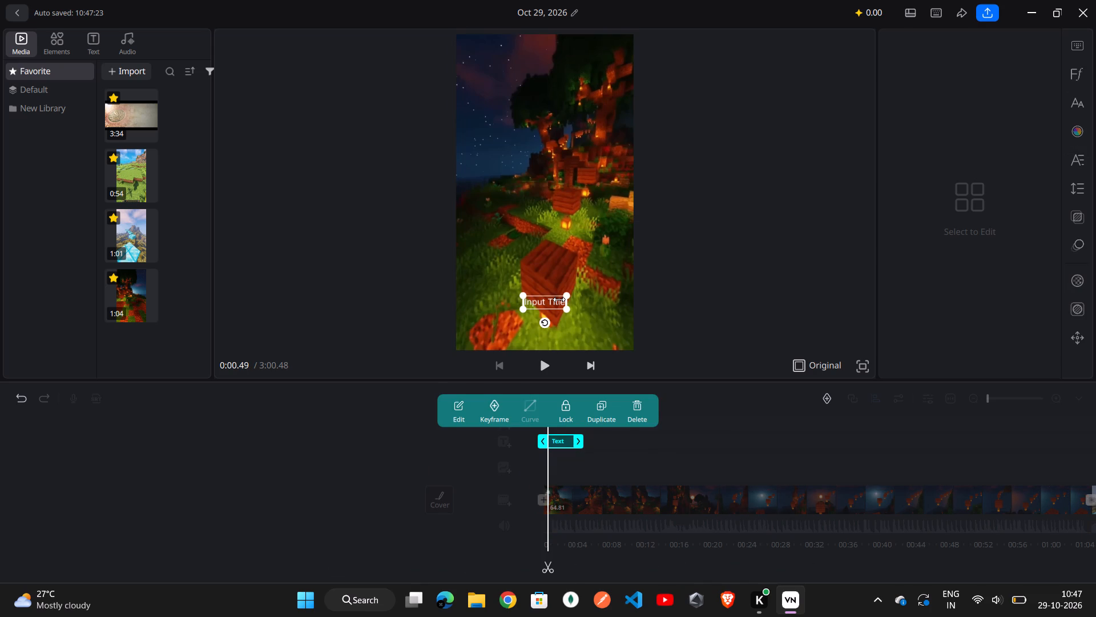
pyautogui.click(461, 409)
pyautogui.click(913, 99)
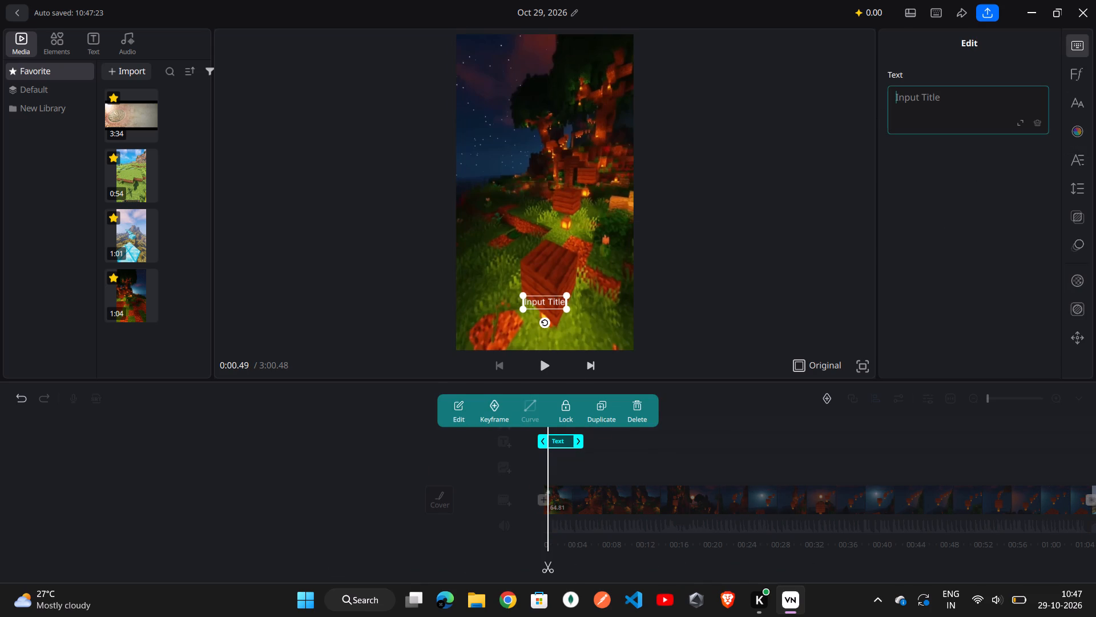
pyautogui.write('MI')
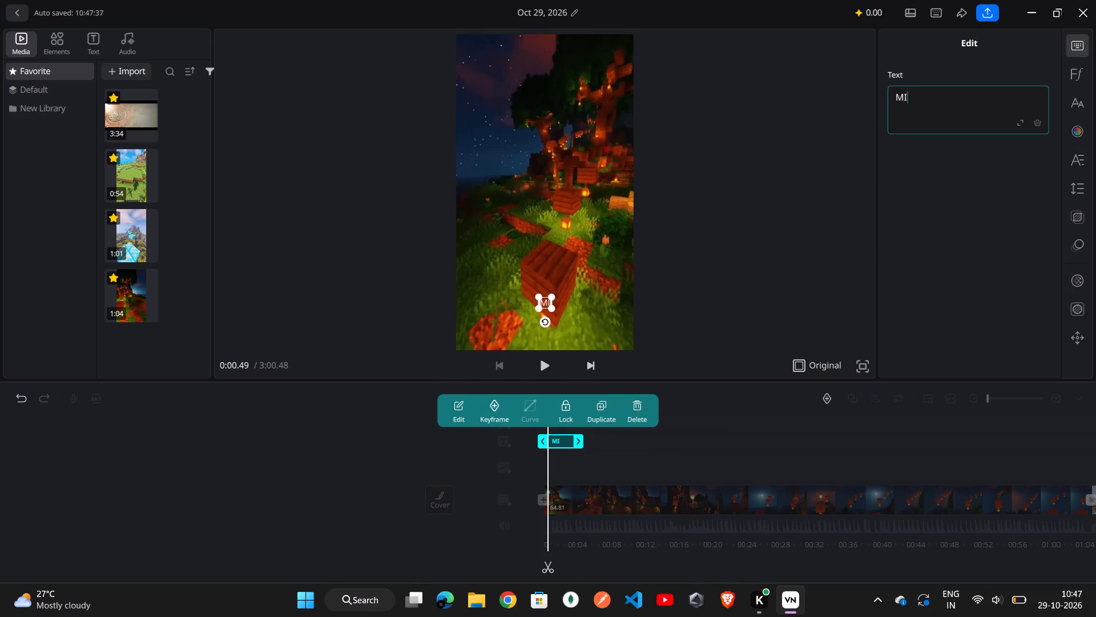
pyautogui.write('NE')
pyautogui.write('CRAFT')
pyautogui.press('space')
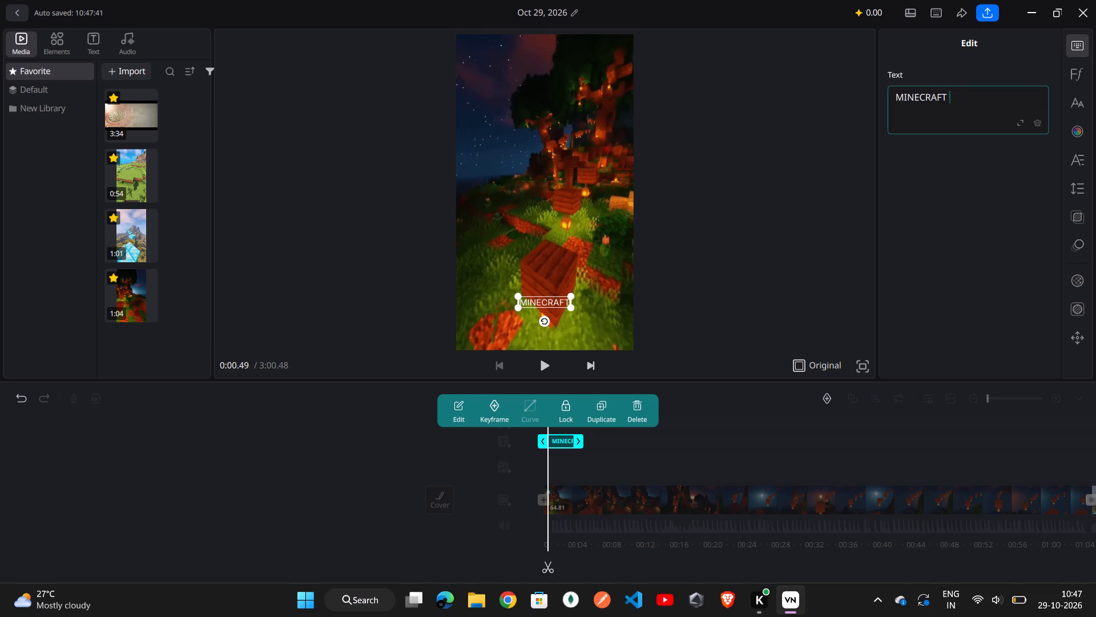
pyautogui.write('WOR')
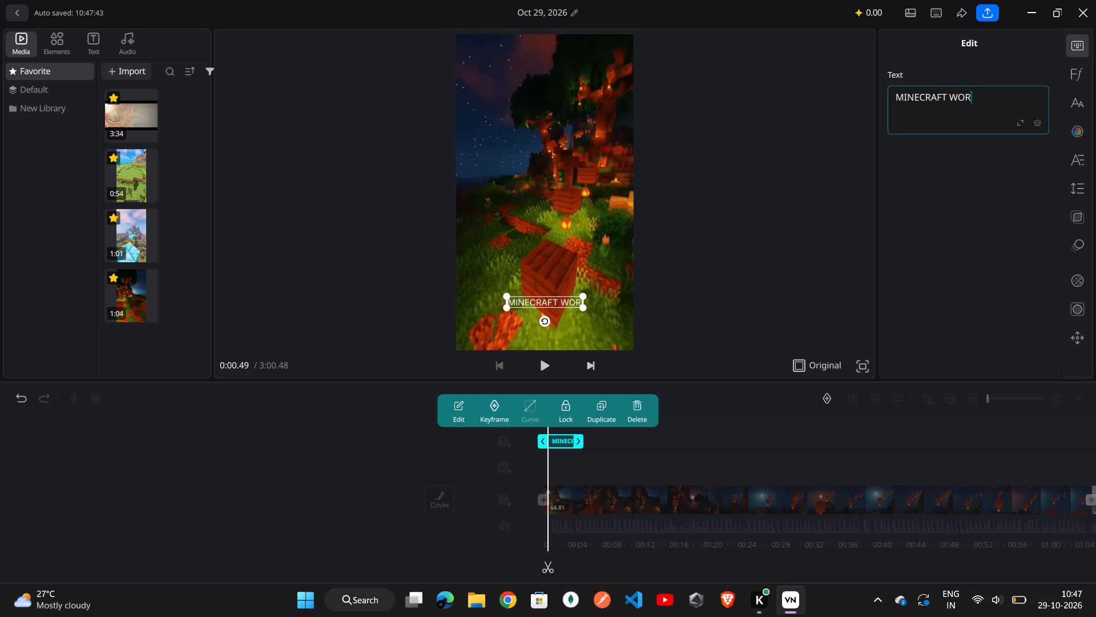
pyautogui.hotkey('shift', 'k')
pyautogui.write('THROUGH')
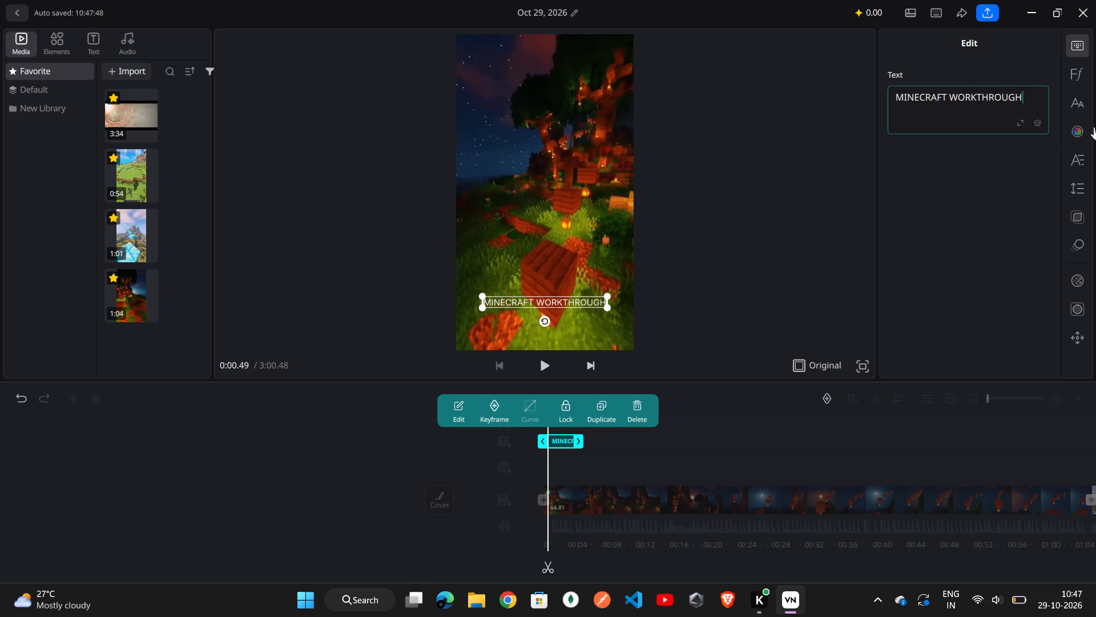
# Set the title's font to Inter Italic.
pyautogui.click(1084, 77)
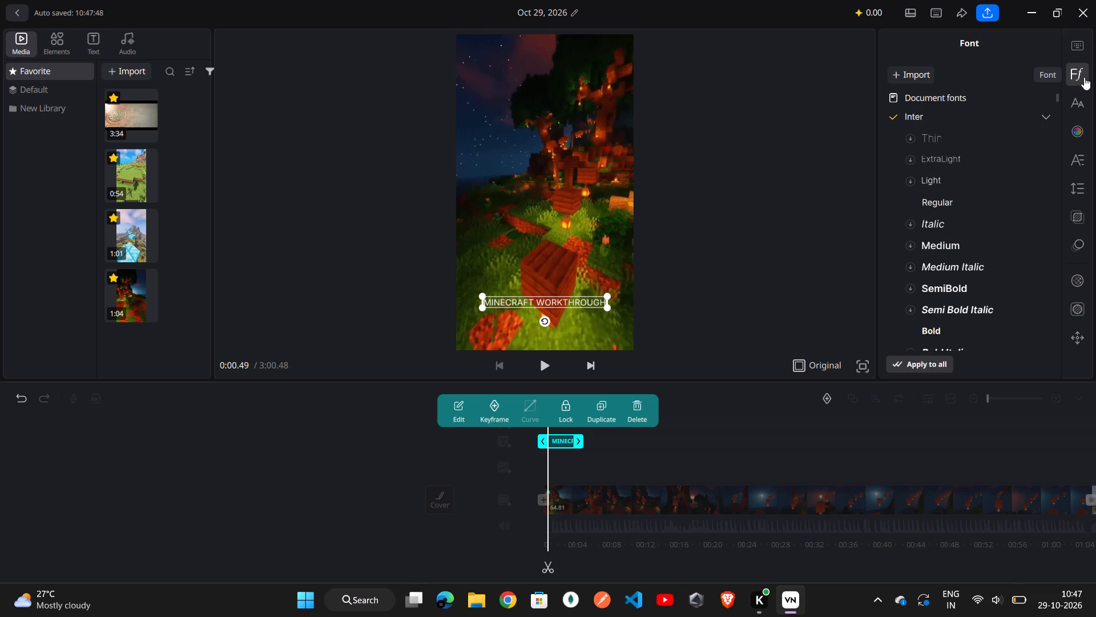
pyautogui.click(975, 223)
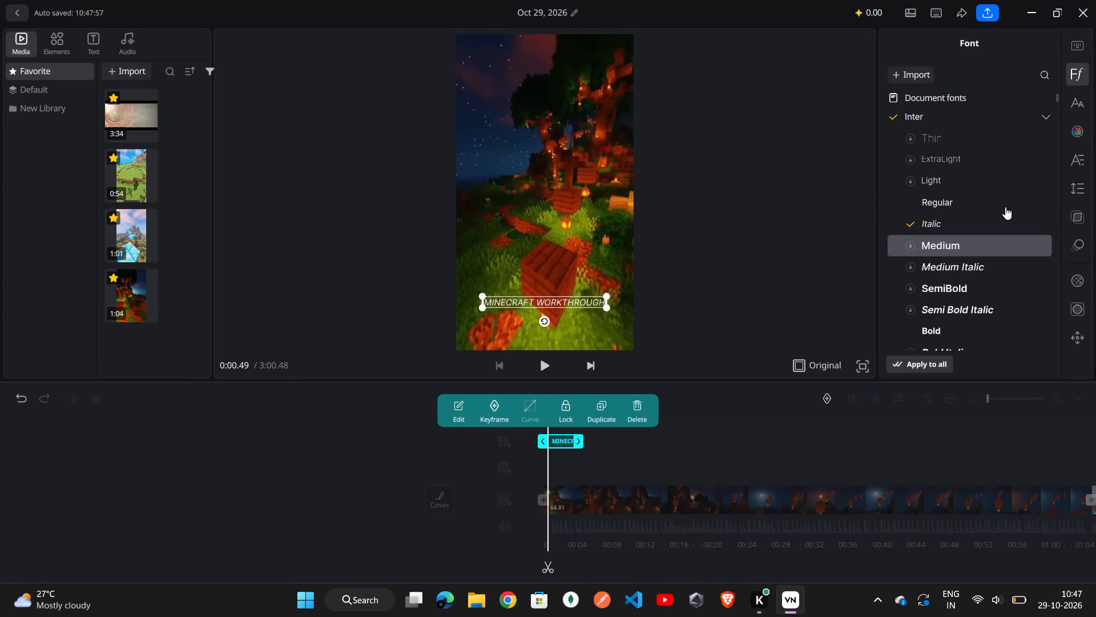
# Try the pale yellow FFFE9C colour style with an A1815C stroke on the title, and apply the dark style with a yellow-orange outline.
pyautogui.click(1078, 109)
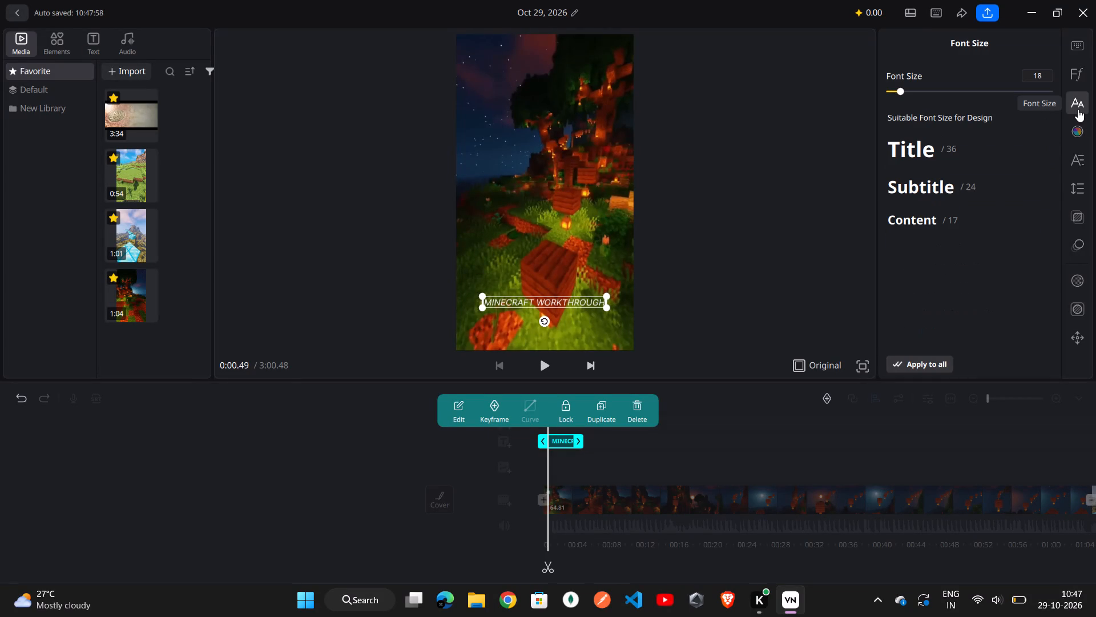
pyautogui.click(1080, 151)
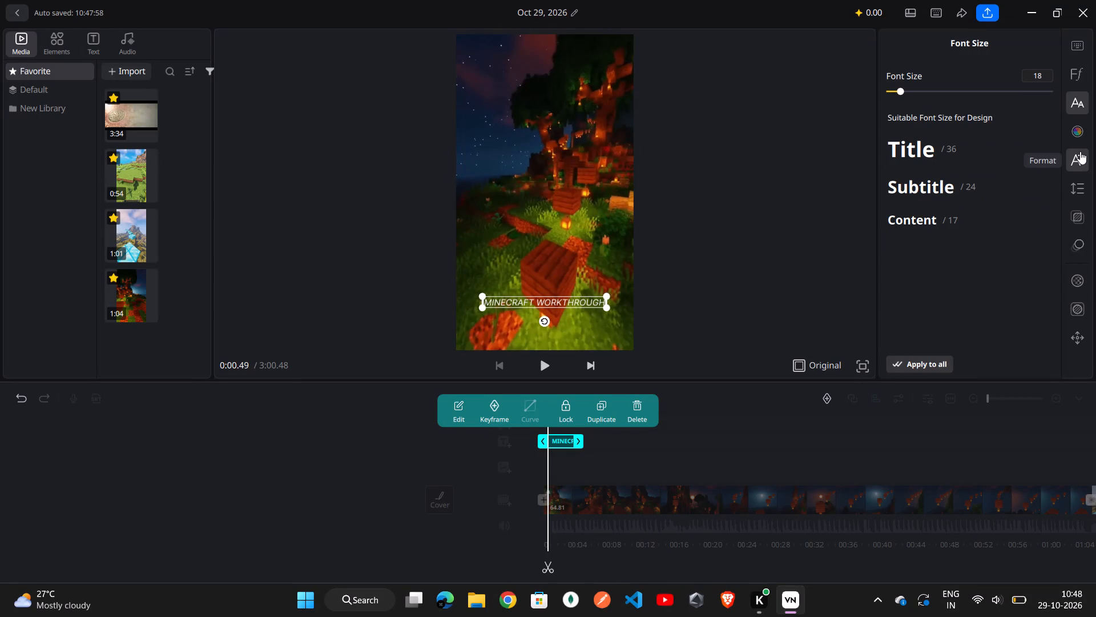
pyautogui.click(1080, 134)
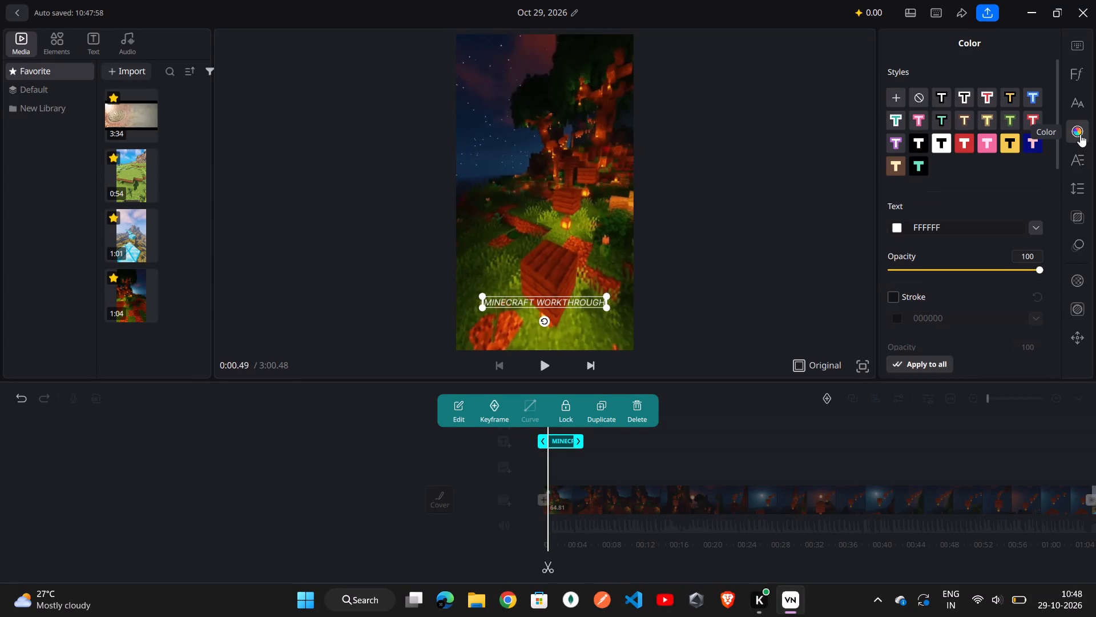
pyautogui.click(990, 122)
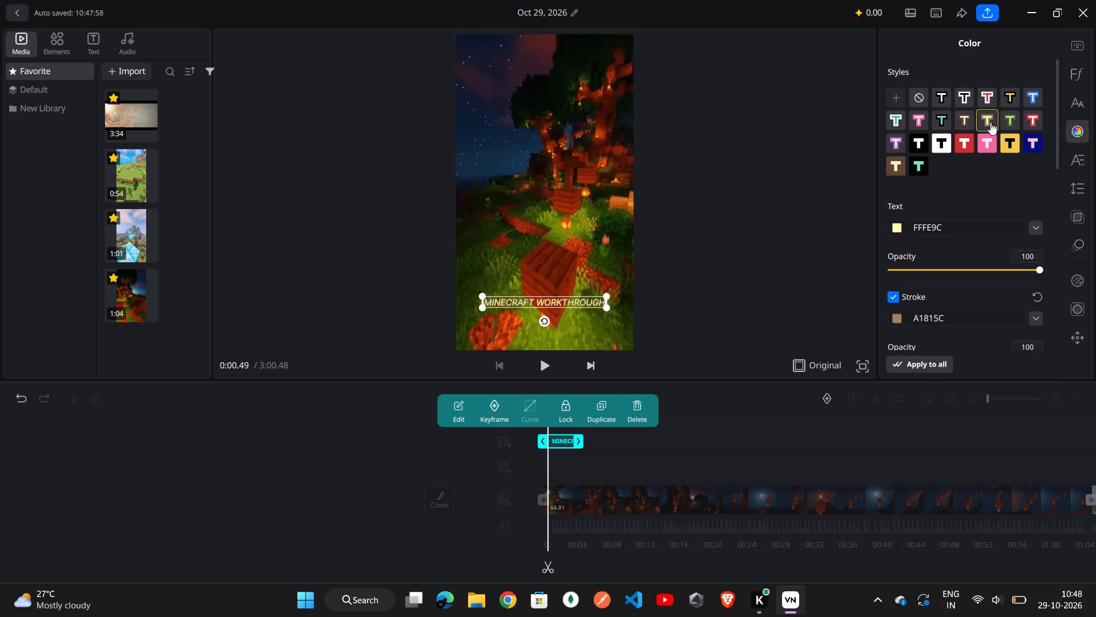
pyautogui.click(1009, 91)
pyautogui.click(720, 205)
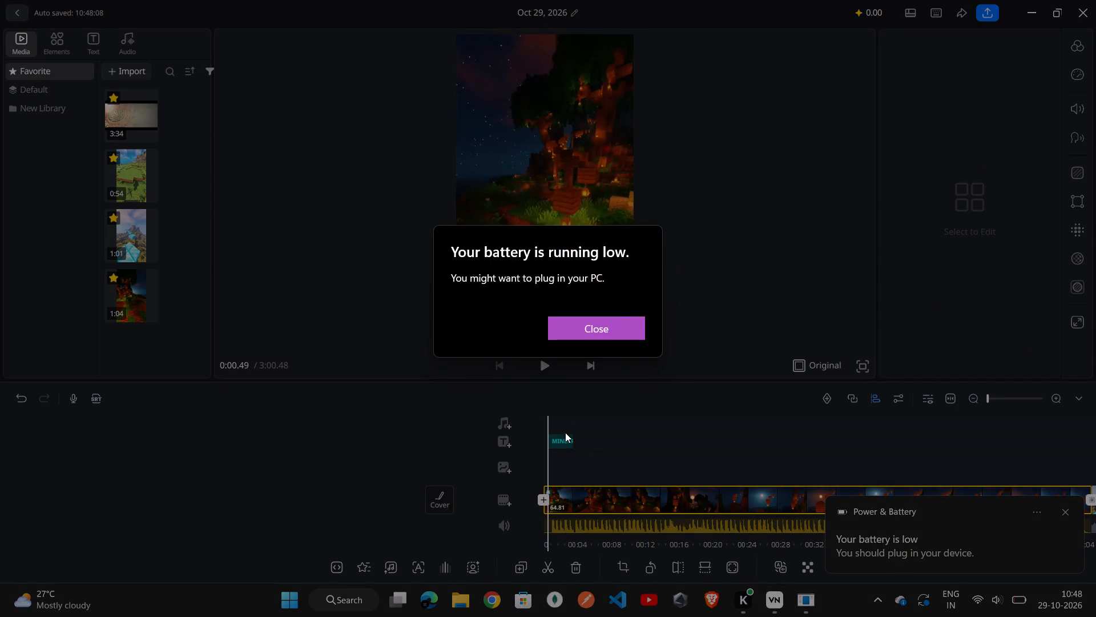
pyautogui.click(620, 323)
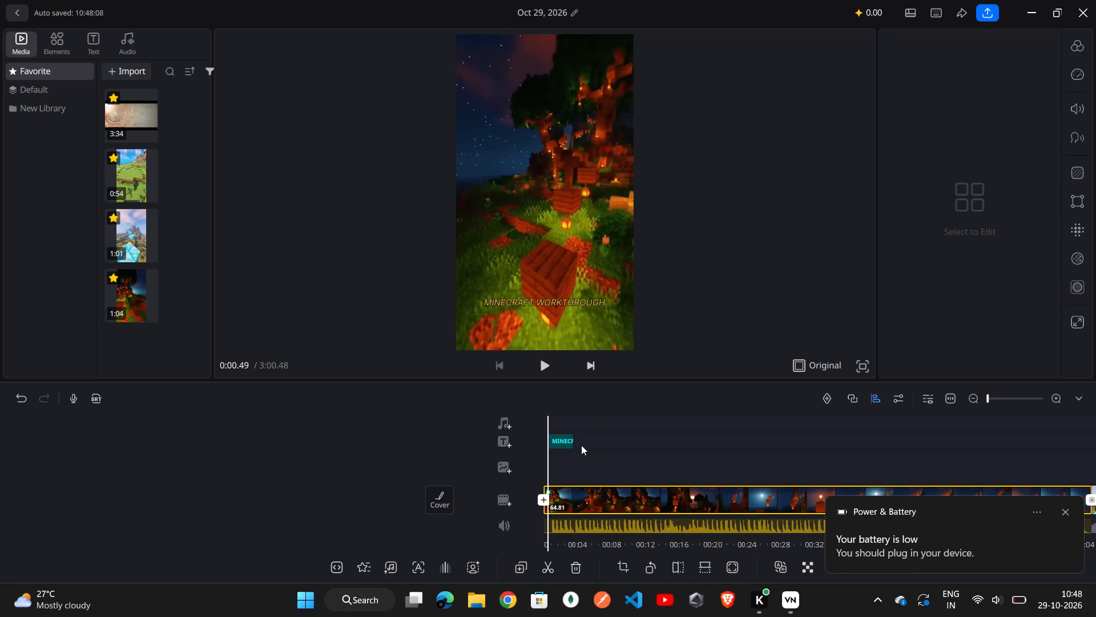
# Extend the end of the MINECRAFT WORKTHROUGH title over the first clip so it lasts about 56.40 seconds.
pyautogui.click(572, 441)
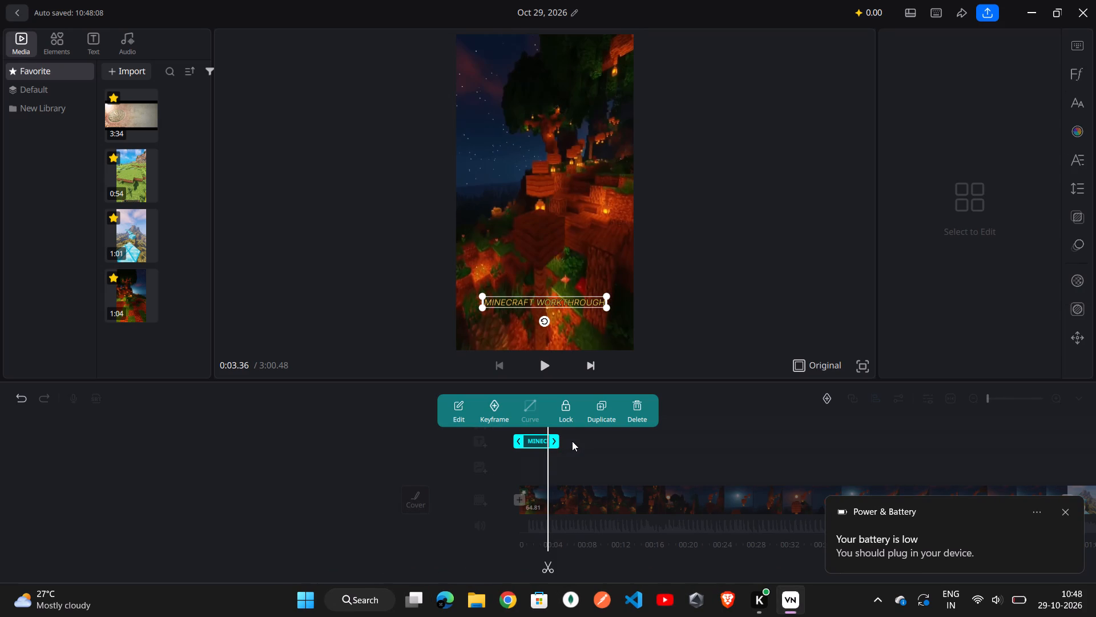
pyautogui.click(554, 439)
pyautogui.moveTo(552, 442); pyautogui.dragTo(565, 439)
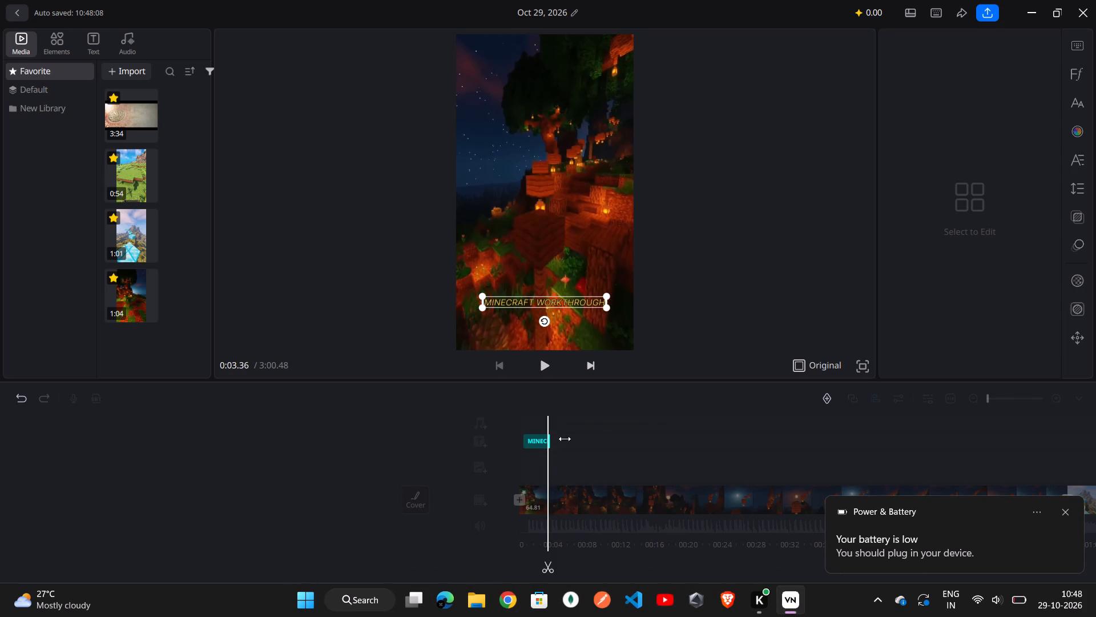
pyautogui.moveTo(565, 439); pyautogui.dragTo(1004, 441)
pyautogui.click(1066, 513)
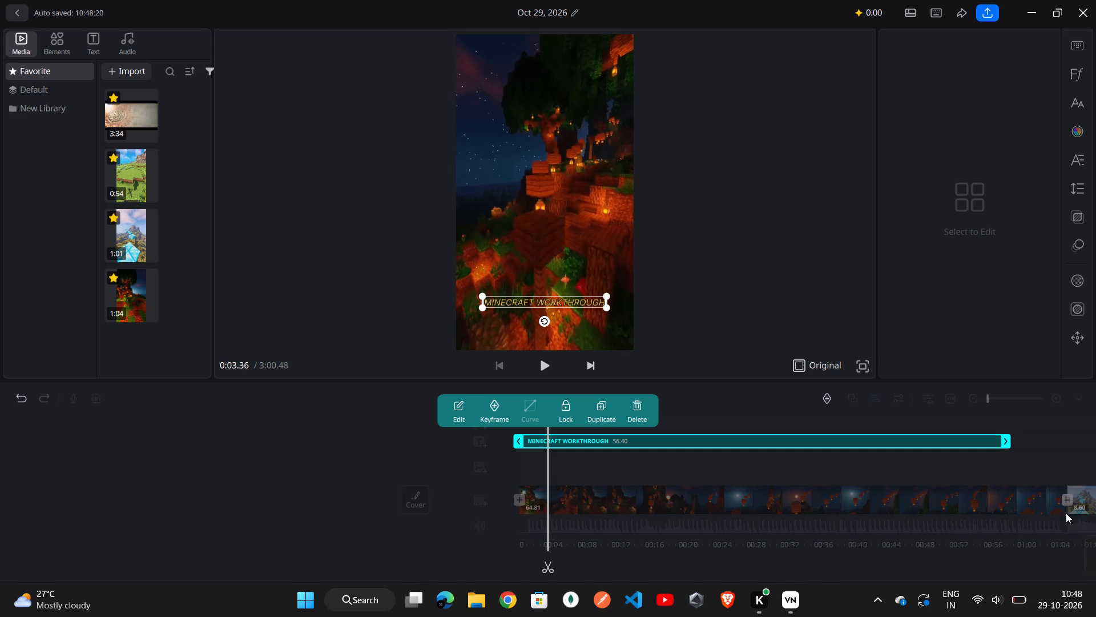
pyautogui.click(972, 459)
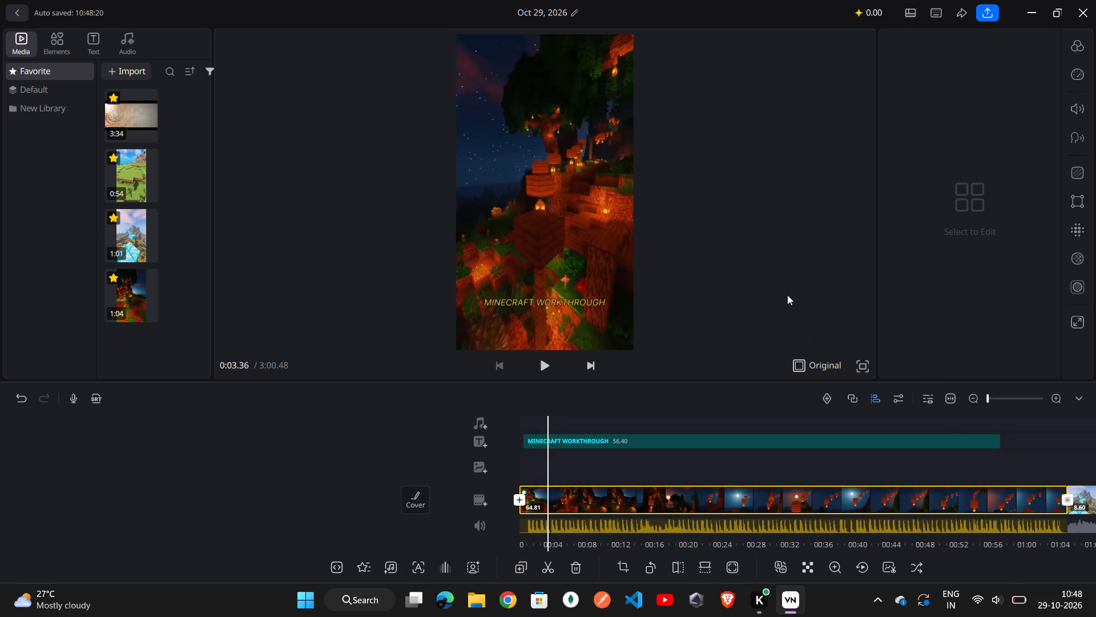